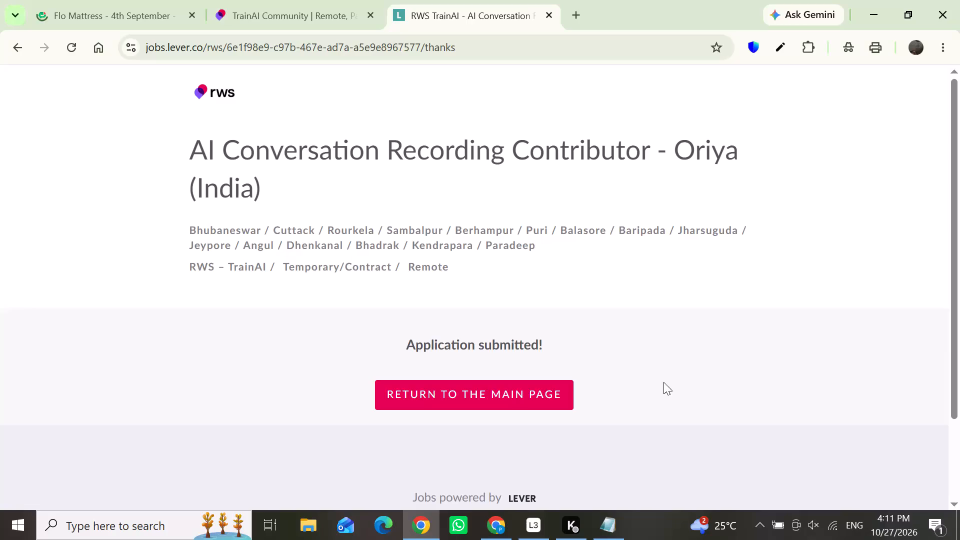
Switch to the support Chrome window, copy the ongoing caller's phone number from the Knowlarity call card, and close the Delhivery page.
{"action": "left_click", "coordinate": [490, 524]}
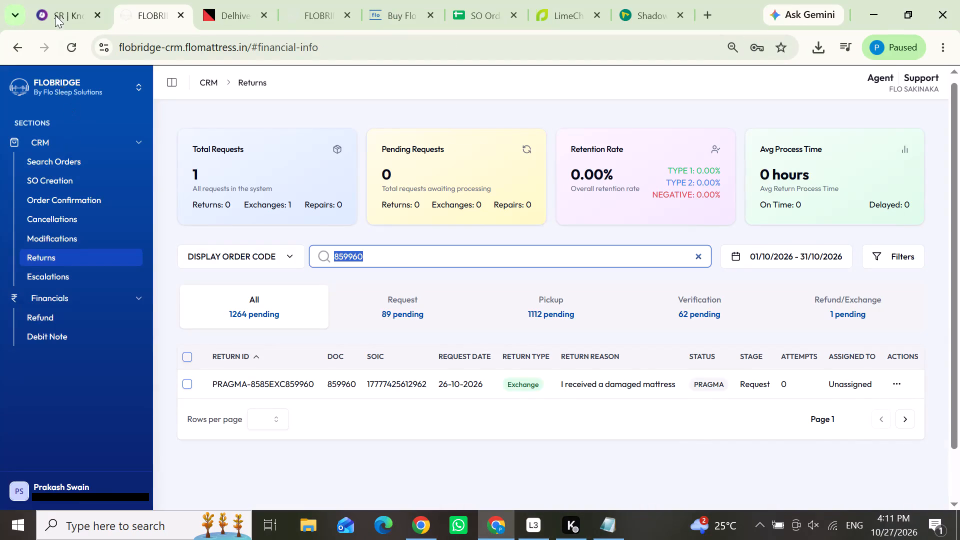
{"action": "left_click", "coordinate": [55, 15]}
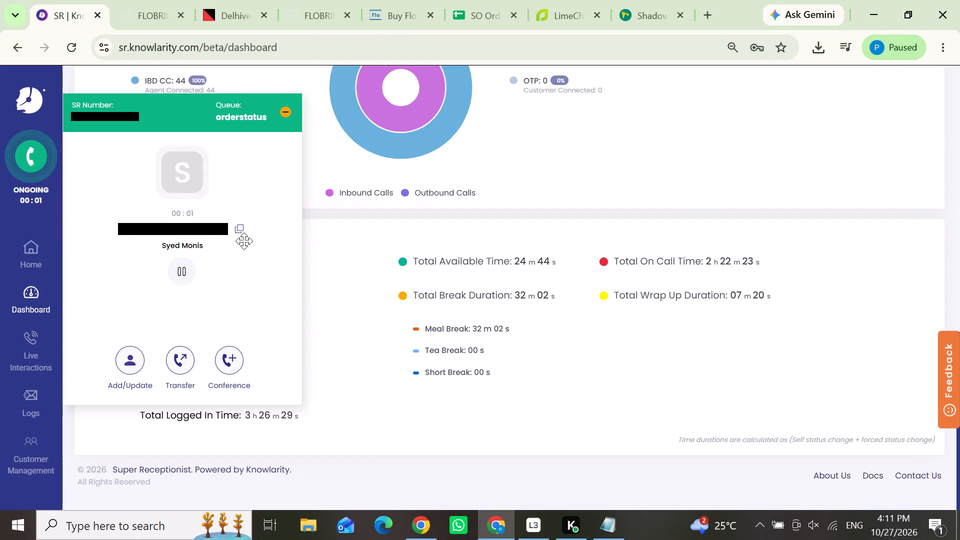
{"action": "left_click", "coordinate": [240, 232]}
{"action": "left_click", "coordinate": [262, 18]}
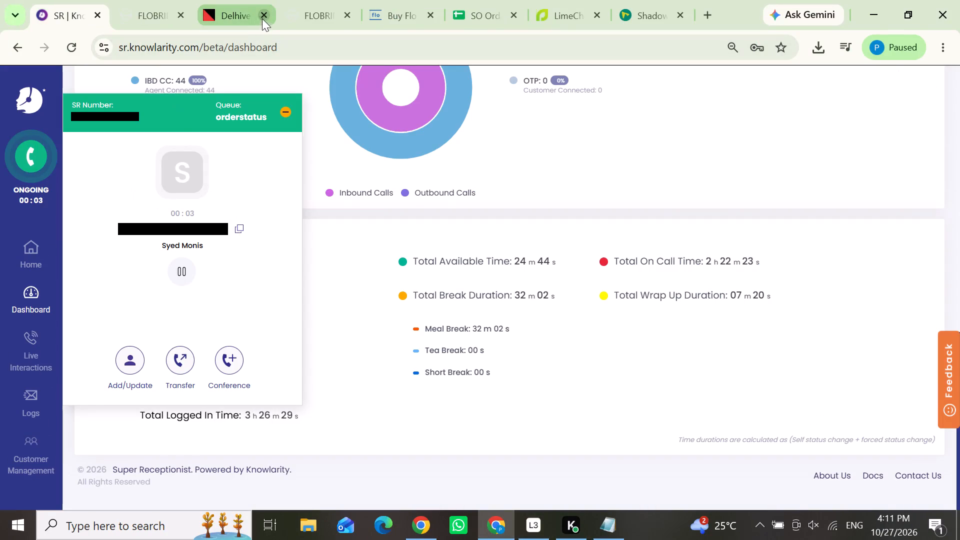
Search Flobridge orders by Notification Mobile using the copied caller number without its country code prefix.
{"action": "left_click", "coordinate": [129, 1]}
{"action": "left_click", "coordinate": [52, 159]}
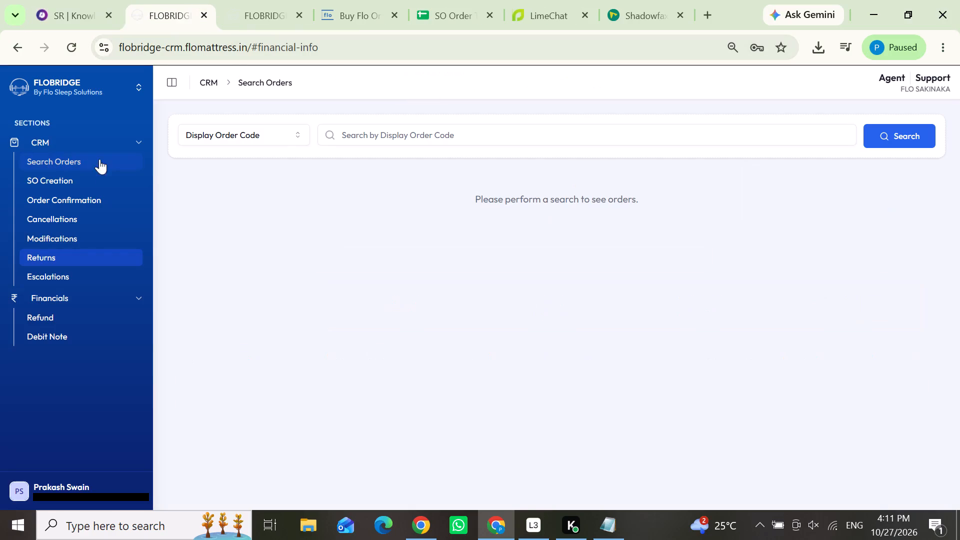
{"action": "left_click", "coordinate": [278, 131]}
{"action": "left_click", "coordinate": [274, 175]}
{"action": "key", "text": "ctrl+v"}
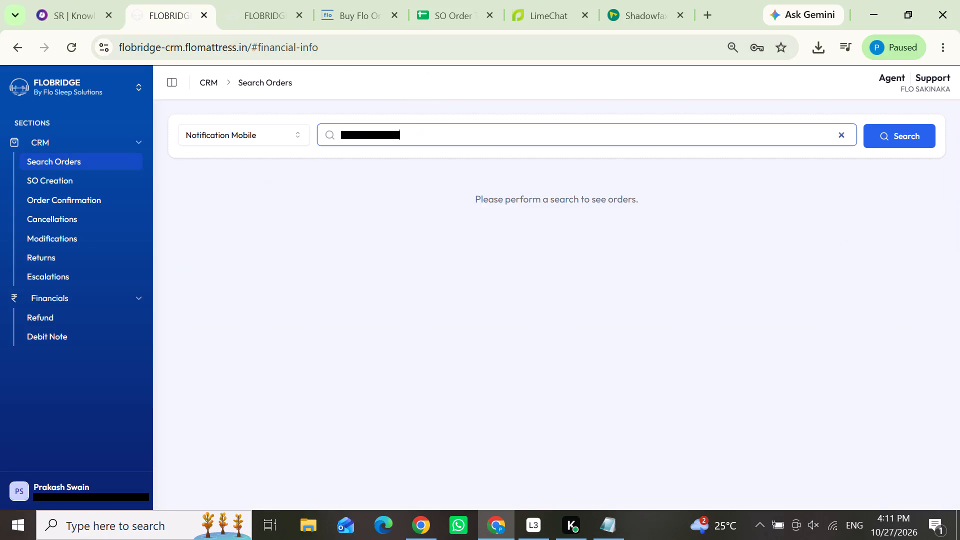
{"action": "left_click_drag", "start_coordinate": [354, 132], "coordinate": [337, 132]}
{"action": "key", "text": "BackSpace"}
{"action": "left_click", "coordinate": [874, 134]}
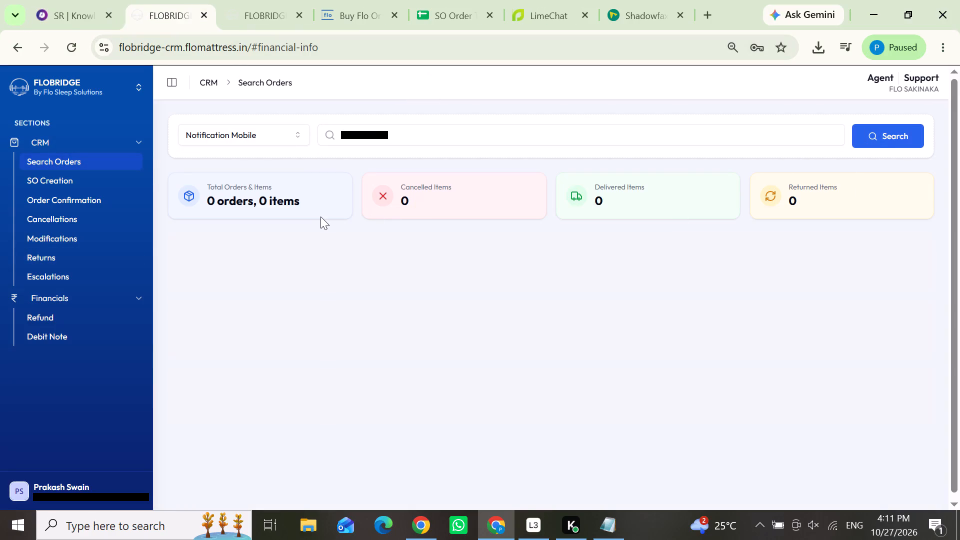
{"action": "left_click", "coordinate": [464, 409]}
{"action": "scroll", "coordinate": [463, 410], "scroll_direction": "down", "scroll_amount": 3}
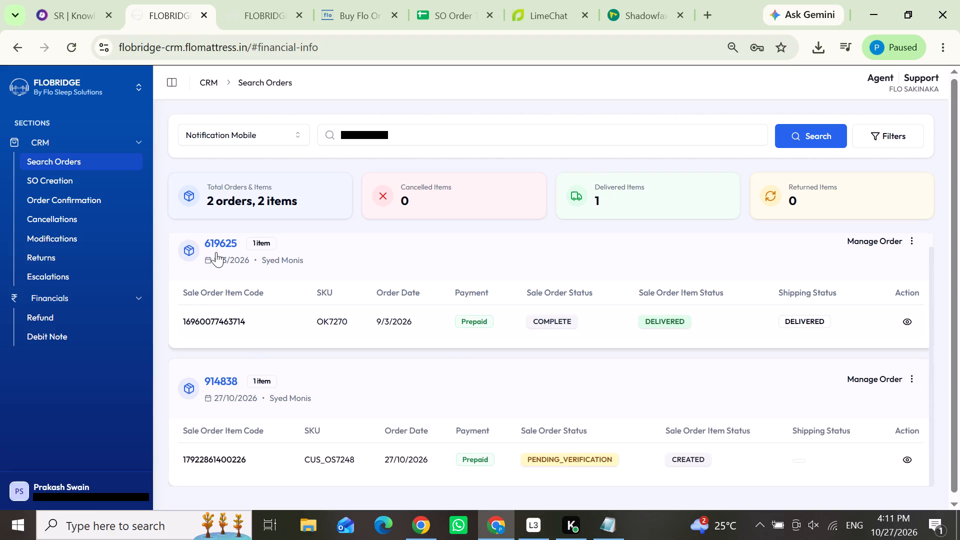
{"action": "left_click_drag", "start_coordinate": [242, 376], "coordinate": [190, 379]}
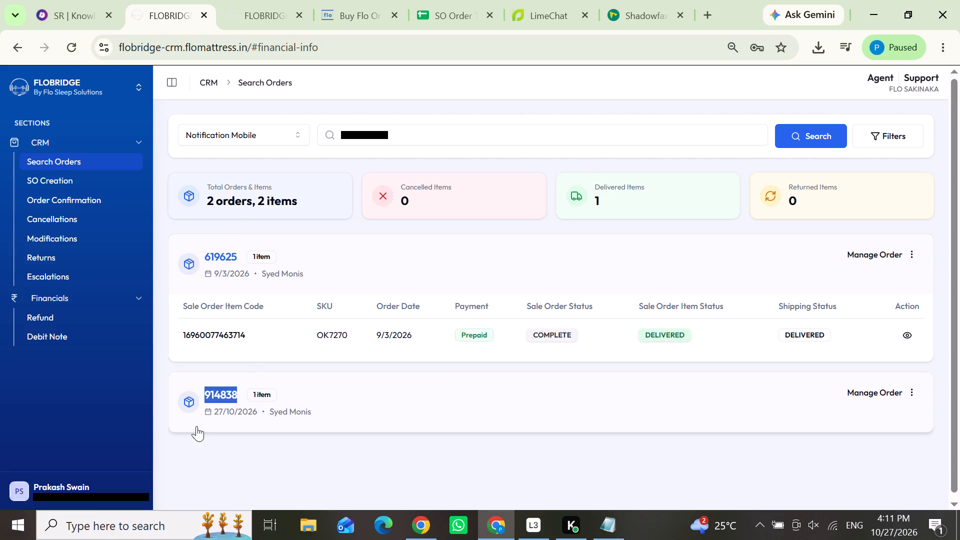
{"action": "key", "text": "ctrl+c"}
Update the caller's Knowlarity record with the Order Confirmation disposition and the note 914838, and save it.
{"action": "left_click", "coordinate": [73, 0]}
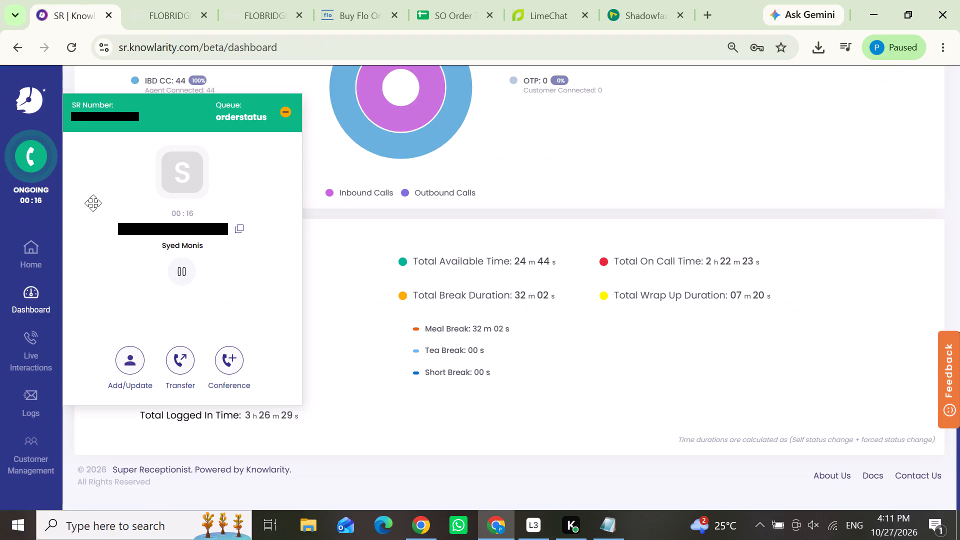
{"action": "left_click", "coordinate": [135, 371]}
{"action": "scroll", "coordinate": [164, 300], "scroll_direction": "down", "scroll_amount": 1}
{"action": "left_click", "coordinate": [163, 304]}
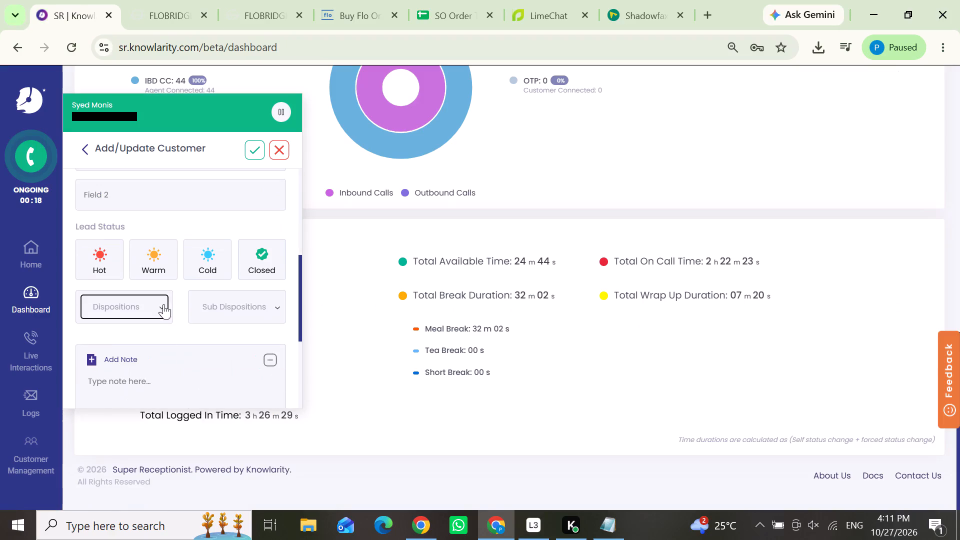
{"action": "left_click_drag", "start_coordinate": [166, 350], "coordinate": [154, 420]}
{"action": "left_click", "coordinate": [134, 374]}
{"action": "left_click", "coordinate": [148, 392]}
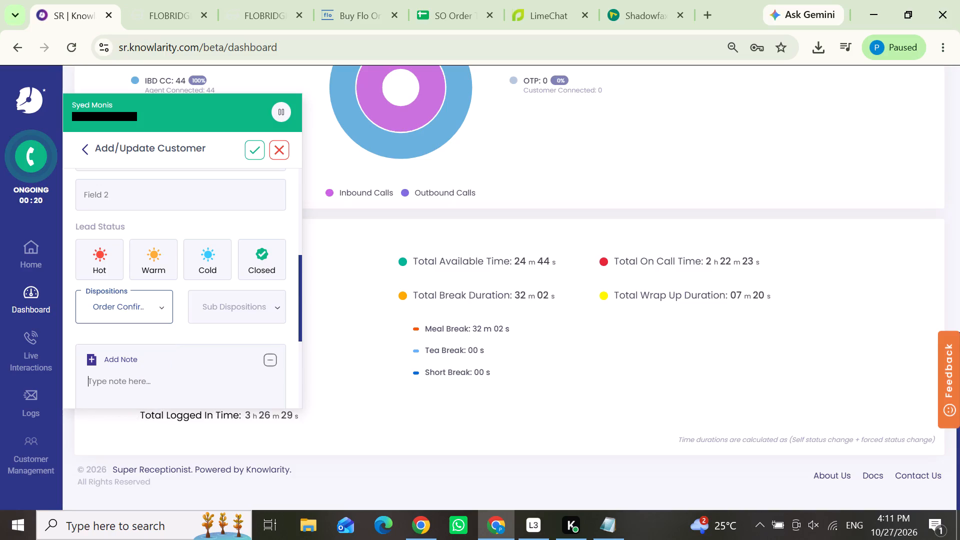
{"action": "key", "text": "ctrl+v"}
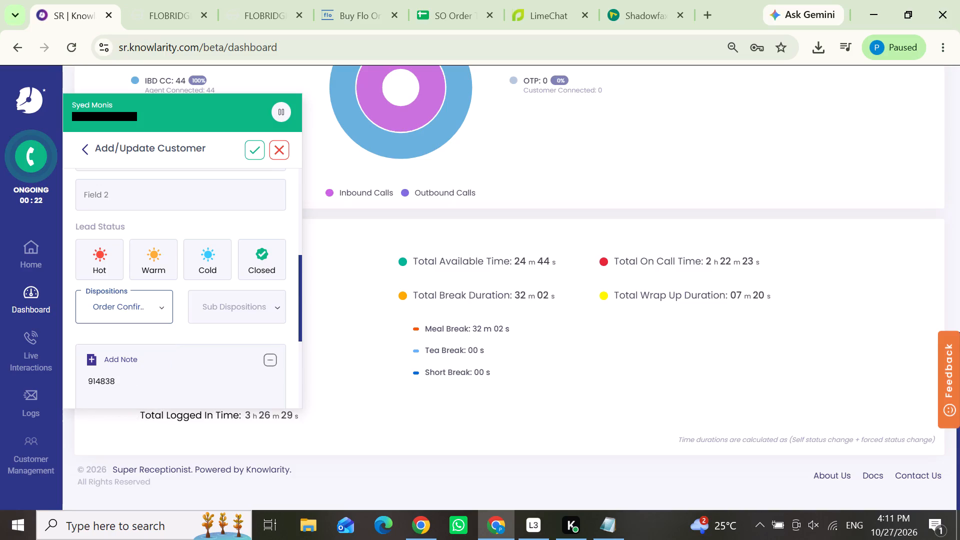
{"action": "left_click", "coordinate": [255, 156]}
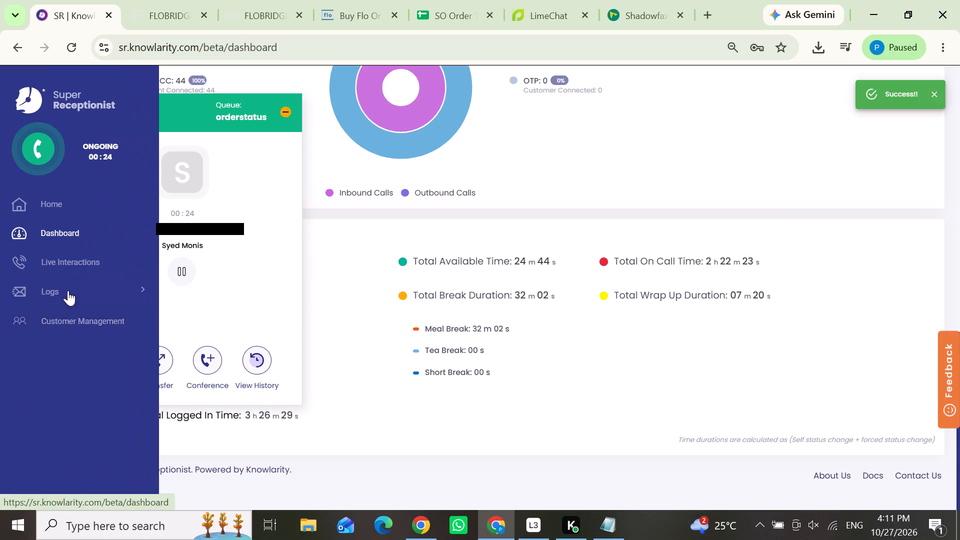
Open the Knowlarity call logs and set the search filter to Agent Number.
{"action": "left_click", "coordinate": [68, 290]}
{"action": "left_click", "coordinate": [62, 317]}
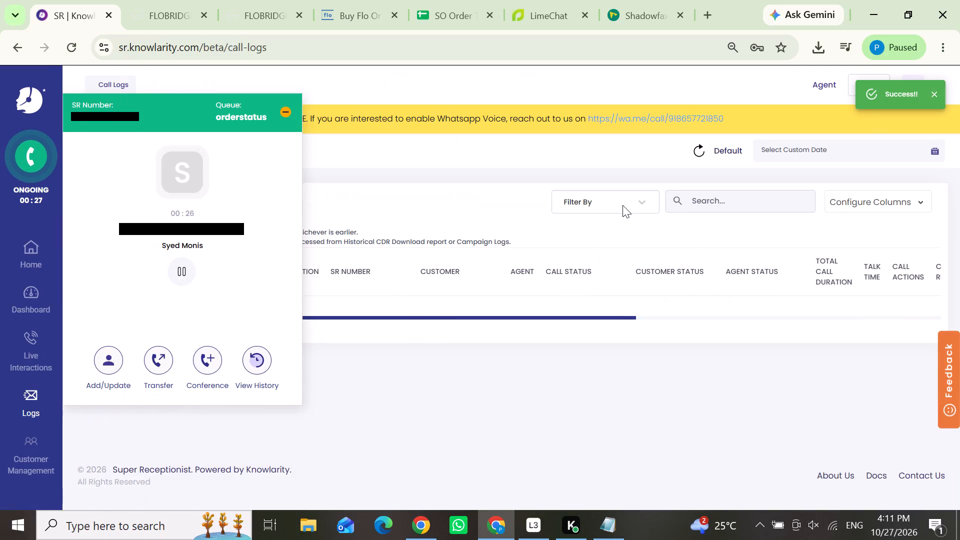
{"action": "left_click", "coordinate": [622, 205]}
{"action": "left_click", "coordinate": [596, 269]}
{"action": "left_click", "coordinate": [708, 197]}
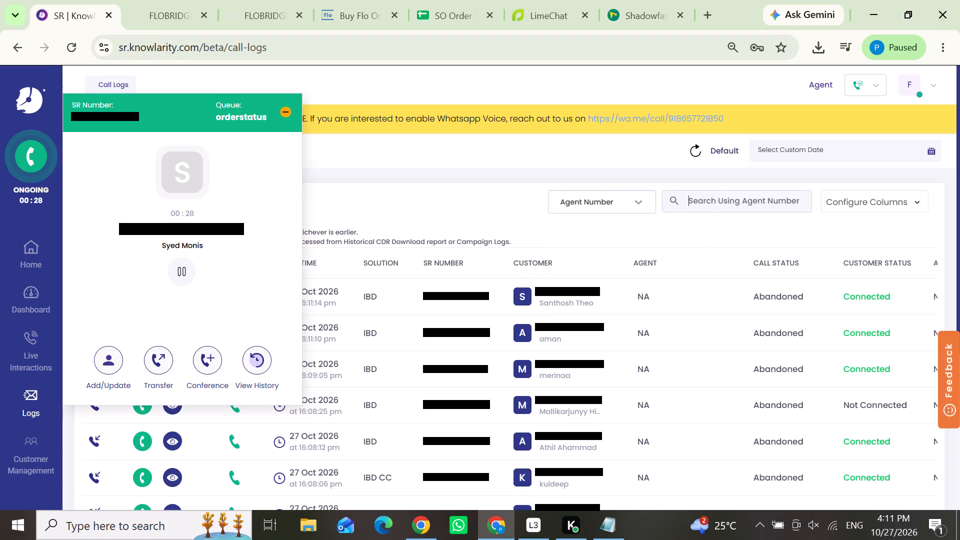
{"action": "left_click", "coordinate": [161, 0]}
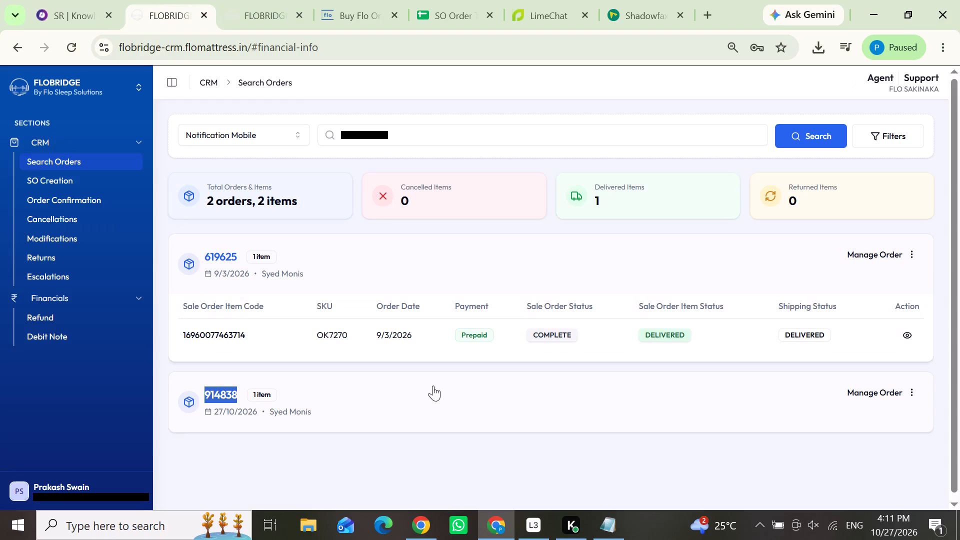
{"action": "left_click", "coordinate": [433, 389]}
{"action": "scroll", "coordinate": [440, 391], "scroll_direction": "down", "scroll_amount": 2}
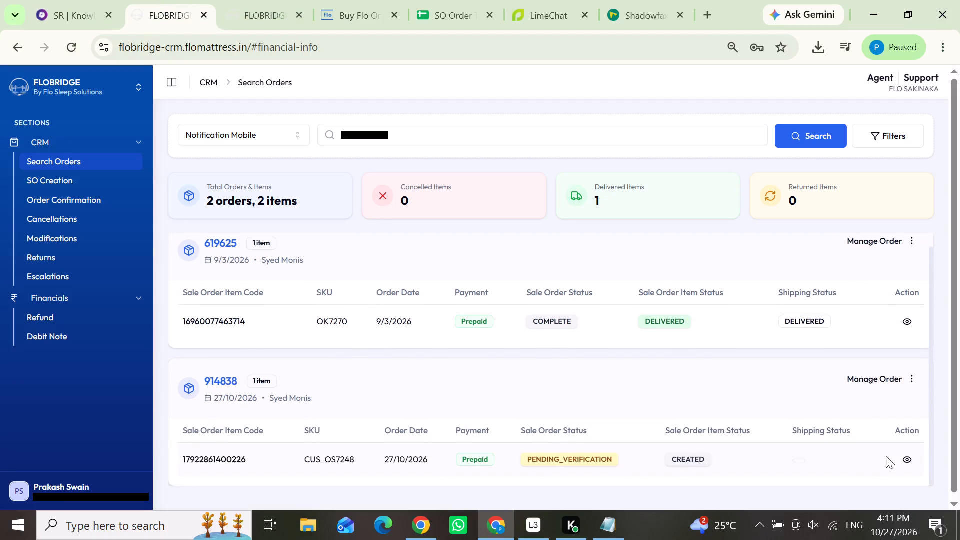
{"action": "left_click", "coordinate": [901, 459]}
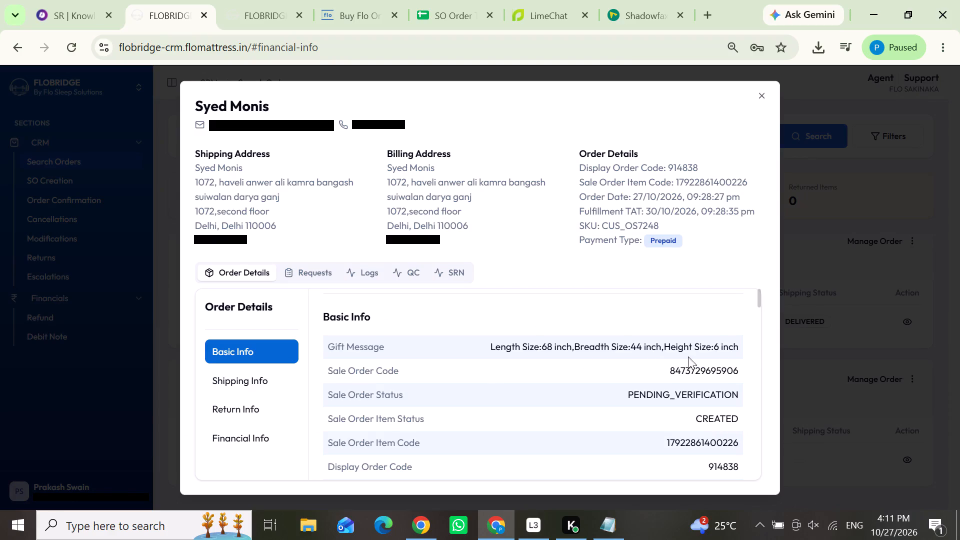
Search the Knowlarity call logs for the agent's number.
{"action": "left_click", "coordinate": [42, 11]}
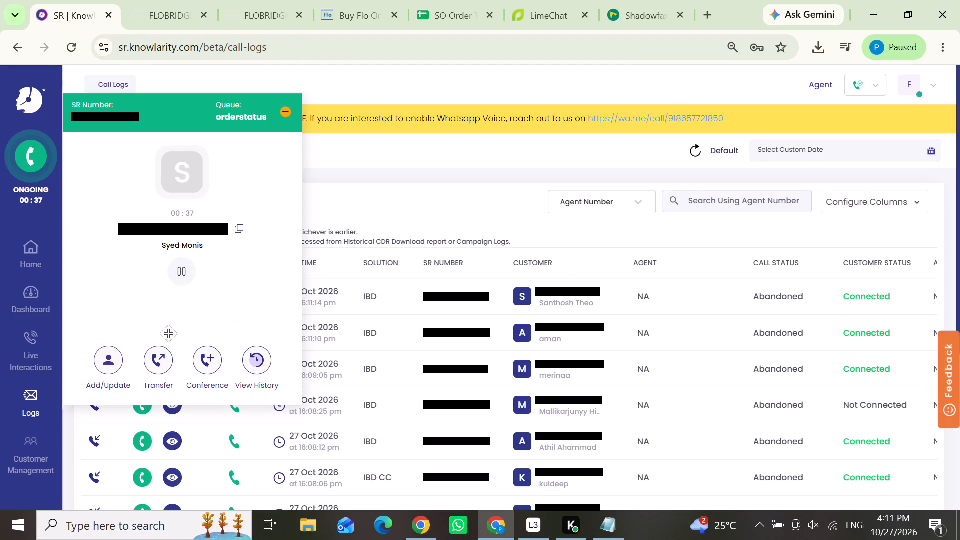
{"action": "left_click", "coordinate": [708, 204]}
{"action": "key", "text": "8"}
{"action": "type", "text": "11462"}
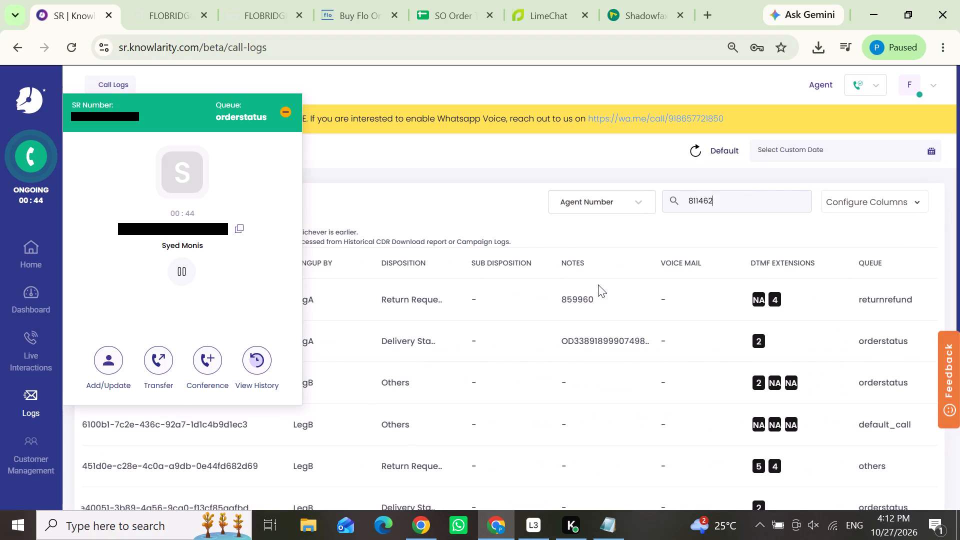
Show 25 entries per page in the call logs and review the dispositions, notes and queues of the agent's calls.
{"action": "scroll", "coordinate": [598, 285], "scroll_direction": "down", "scroll_amount": 2}
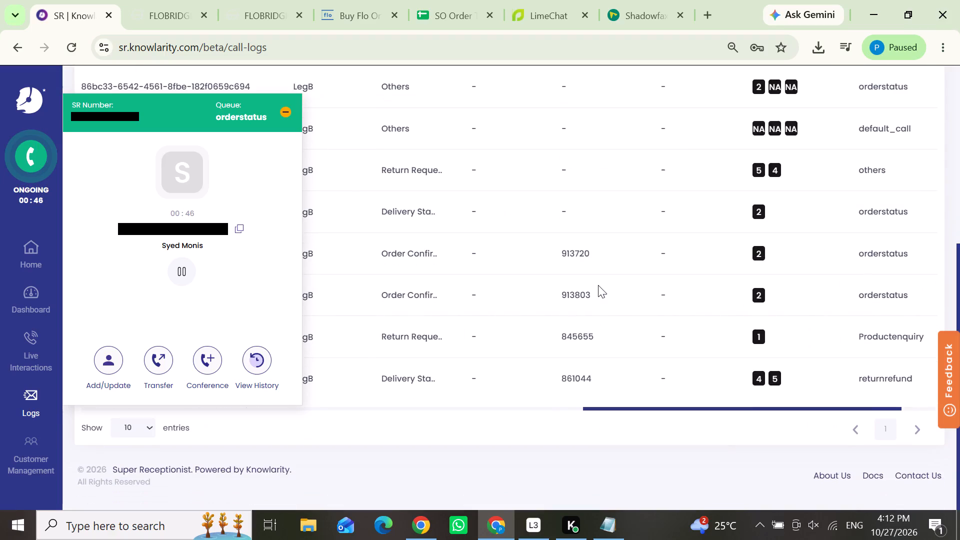
{"action": "scroll", "coordinate": [598, 285], "scroll_direction": "down", "scroll_amount": 1}
{"action": "left_click", "coordinate": [128, 427]}
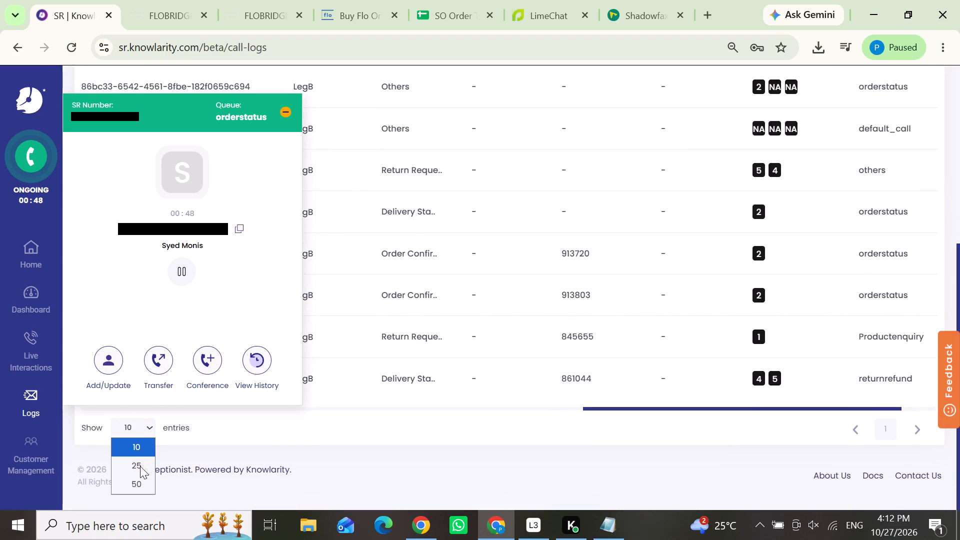
{"action": "left_click", "coordinate": [140, 466]}
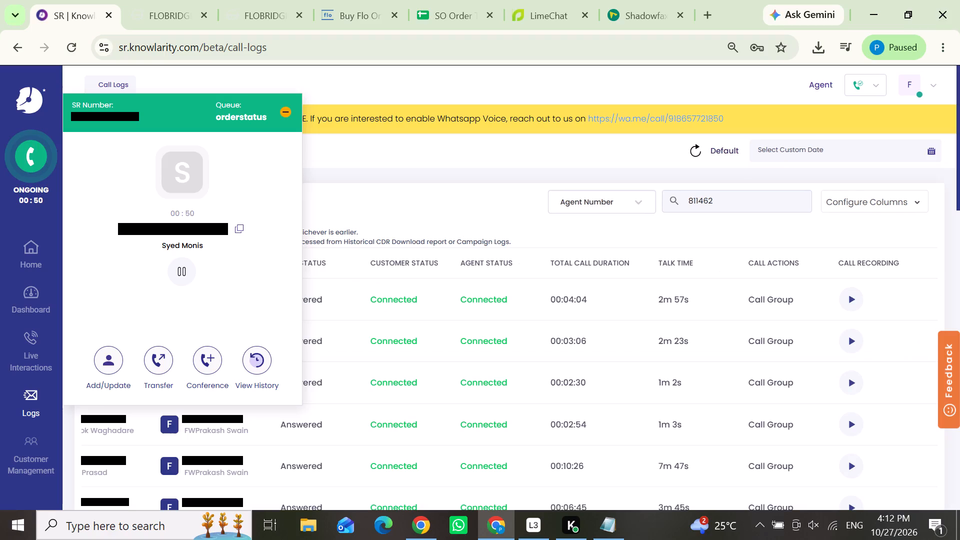
{"action": "scroll", "coordinate": [486, 343], "scroll_direction": "down", "scroll_amount": 1}
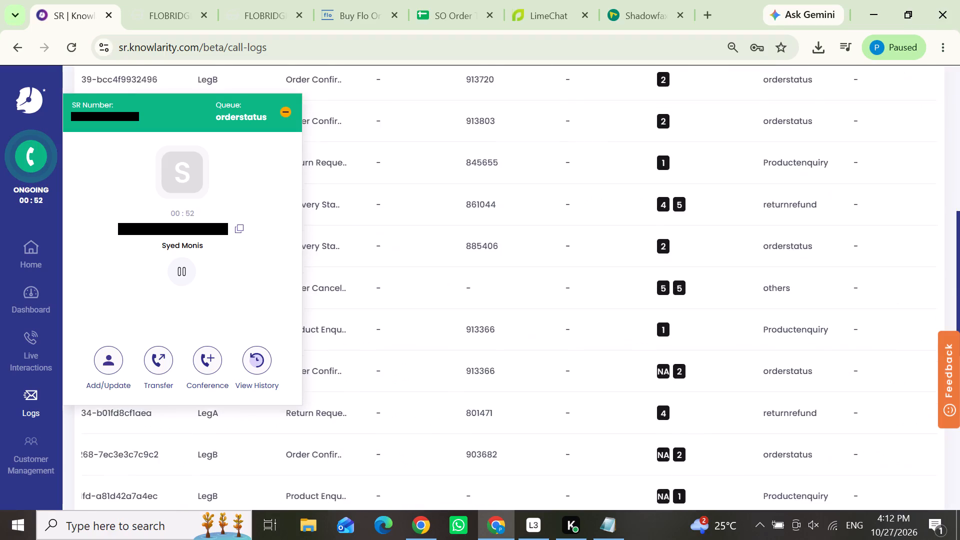
{"action": "scroll", "coordinate": [486, 343], "scroll_direction": "down", "scroll_amount": 4}
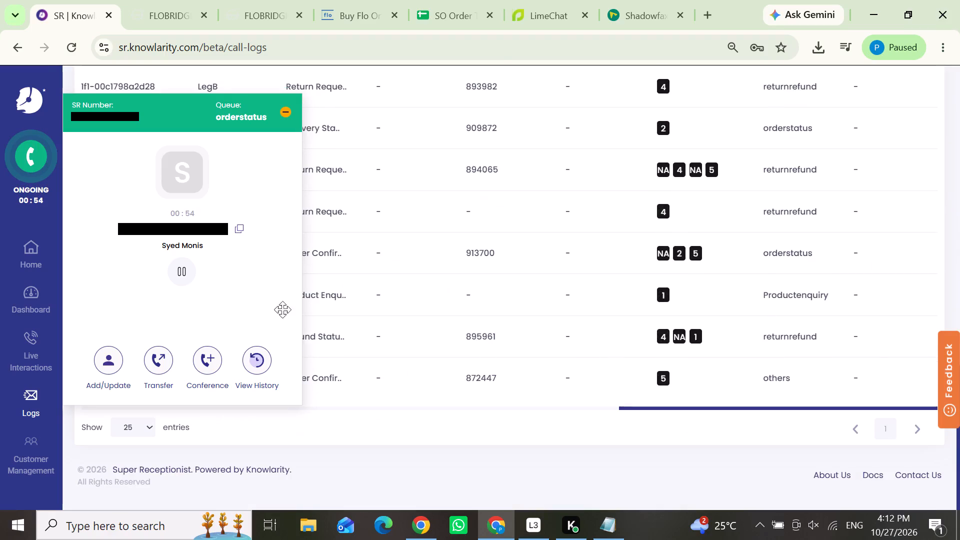
Switch to the other Chrome window and close the submitted RWS job application page.
{"action": "left_click", "coordinate": [428, 530]}
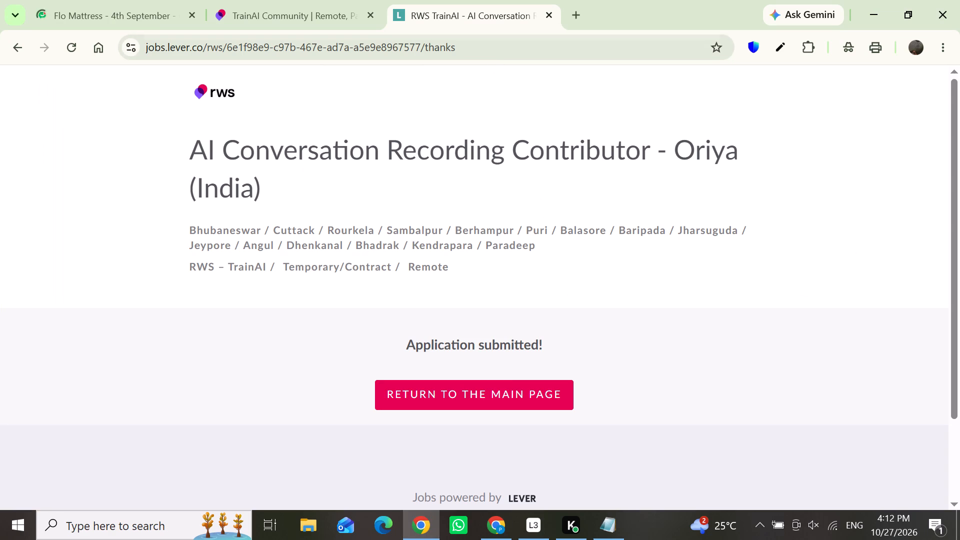
{"action": "left_click", "coordinate": [544, 13]}
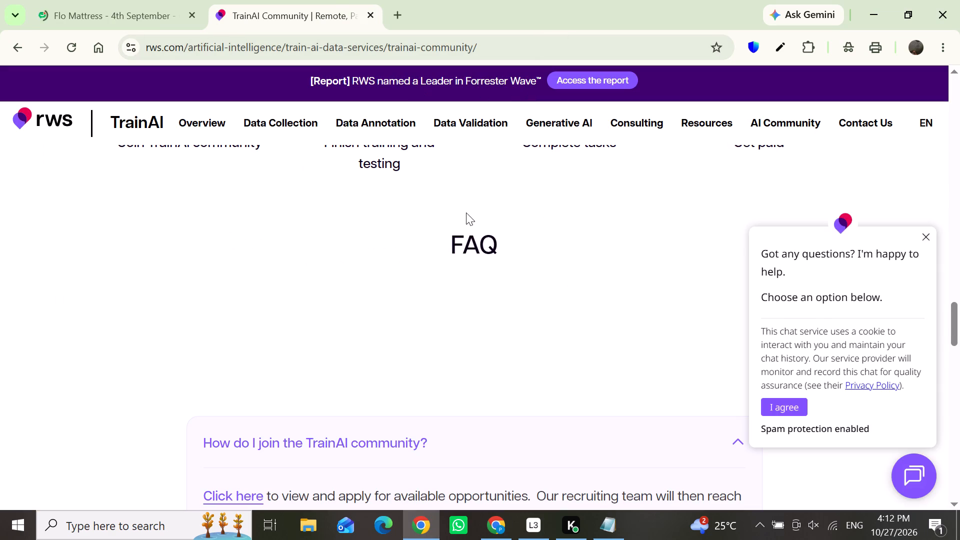
Look through the RWS TrainAI Community page and open the Data Collection page.
{"action": "scroll", "coordinate": [489, 226], "scroll_direction": "up", "scroll_amount": 3}
{"action": "scroll", "coordinate": [489, 226], "scroll_direction": "down", "scroll_amount": 1}
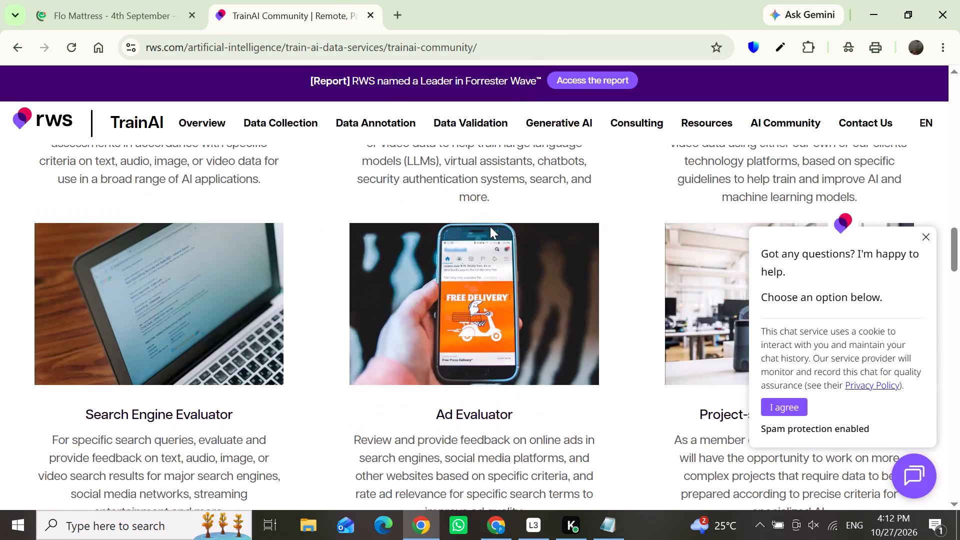
{"action": "scroll", "coordinate": [490, 226], "scroll_direction": "up", "scroll_amount": 2}
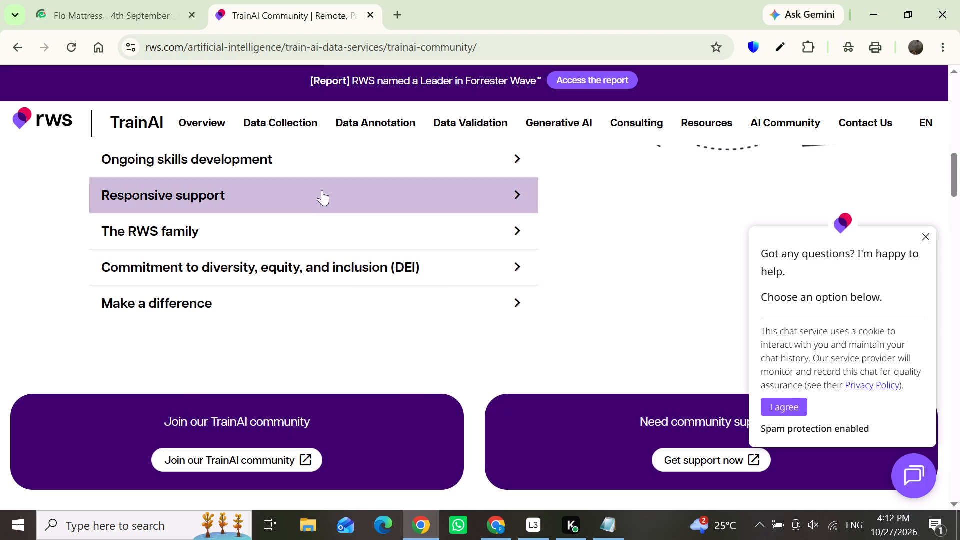
{"action": "scroll", "coordinate": [322, 190], "scroll_direction": "up", "scroll_amount": 2}
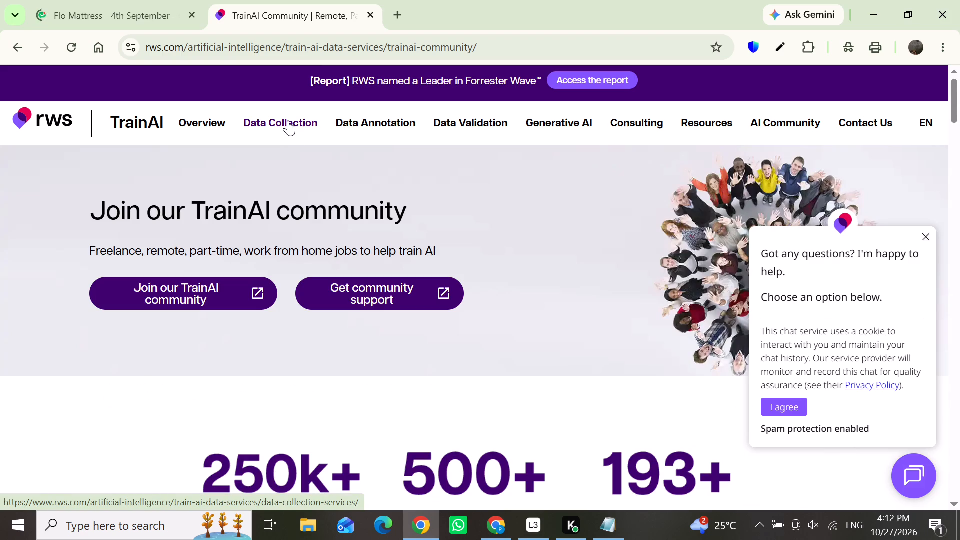
{"action": "left_click", "coordinate": [288, 120]}
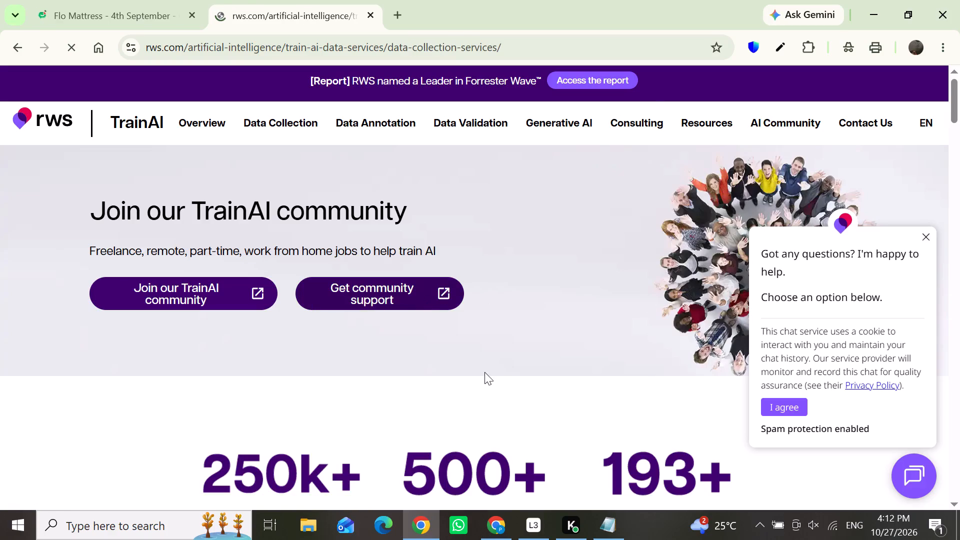
{"action": "left_click", "coordinate": [505, 529]}
{"action": "left_click", "coordinate": [158, 0]}
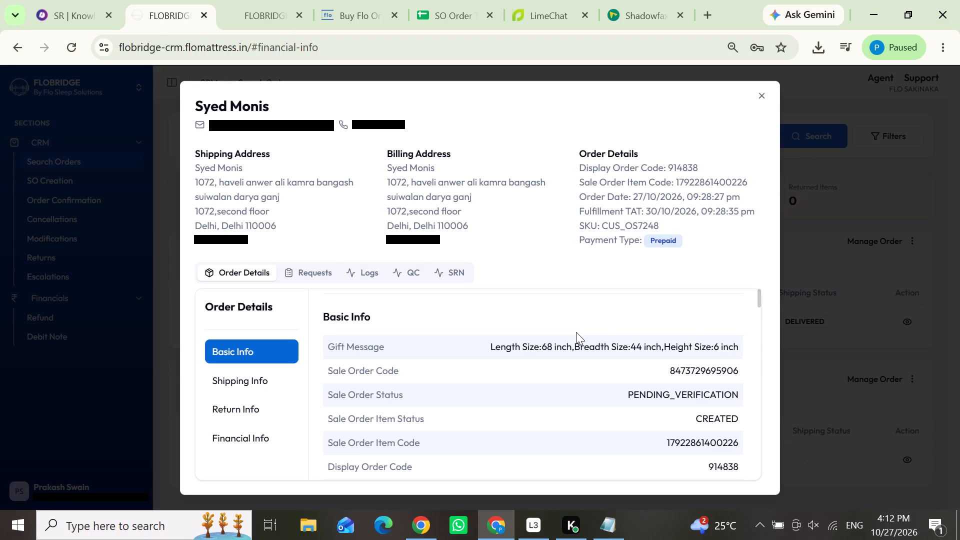
{"action": "left_click", "coordinate": [813, 326]}
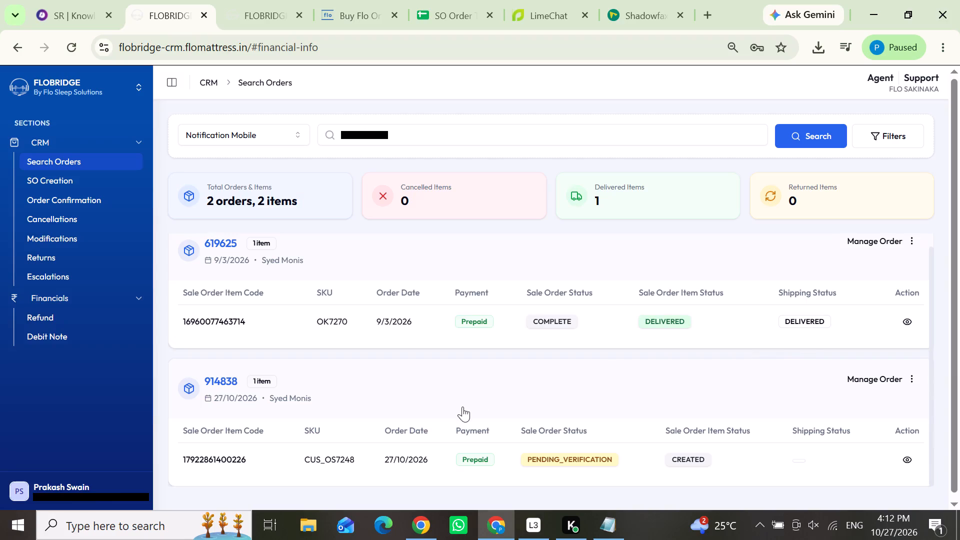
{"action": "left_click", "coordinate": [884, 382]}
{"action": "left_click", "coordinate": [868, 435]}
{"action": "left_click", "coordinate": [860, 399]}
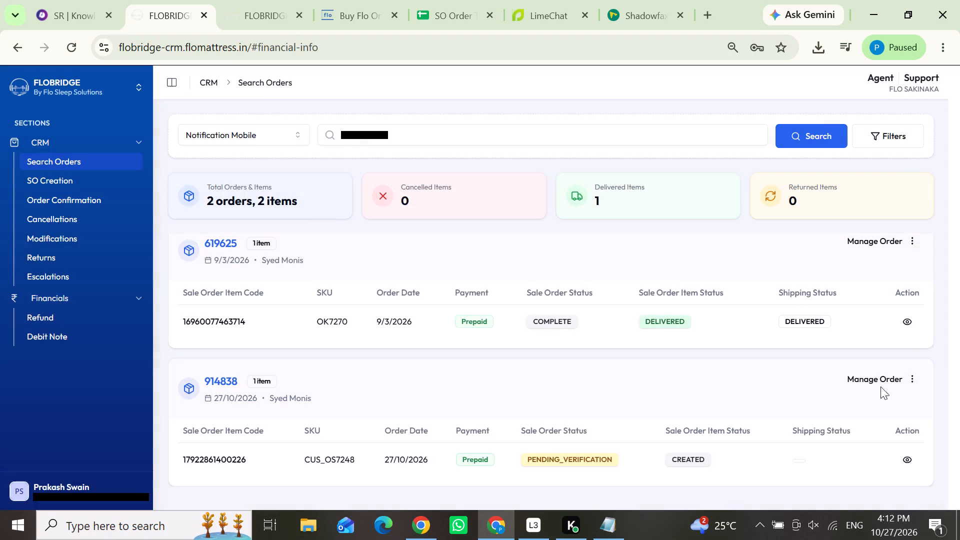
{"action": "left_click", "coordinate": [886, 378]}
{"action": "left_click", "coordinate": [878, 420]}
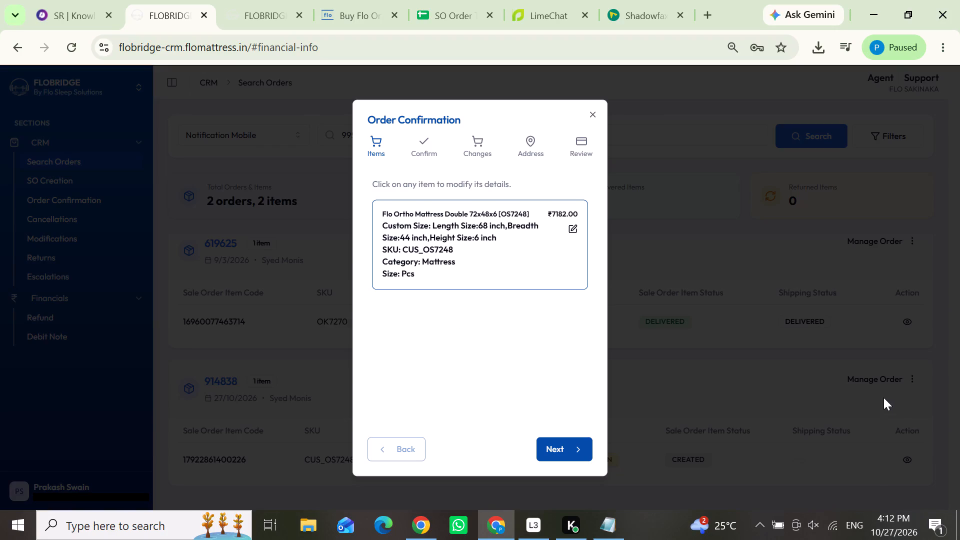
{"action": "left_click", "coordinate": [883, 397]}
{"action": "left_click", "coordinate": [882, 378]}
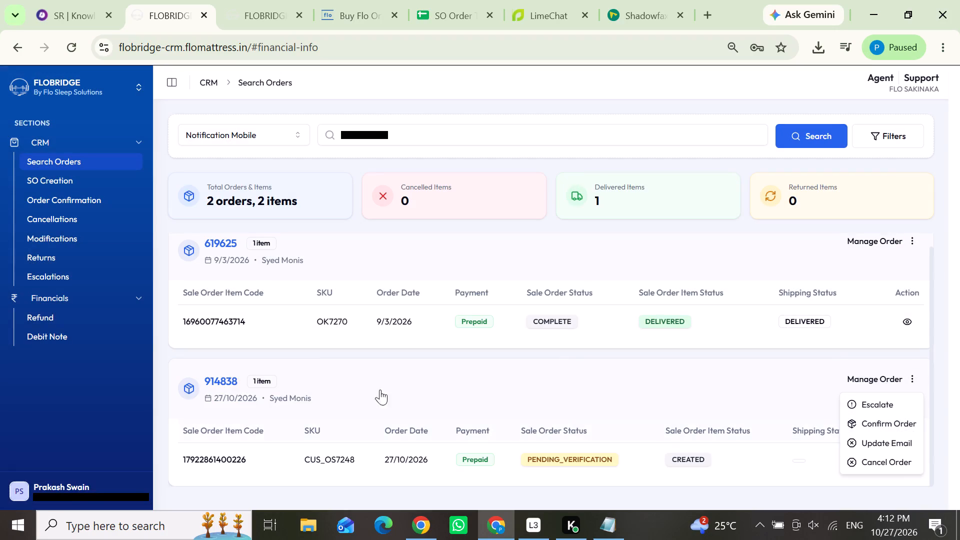
{"action": "left_click_drag", "start_coordinate": [240, 376], "coordinate": [186, 376]}
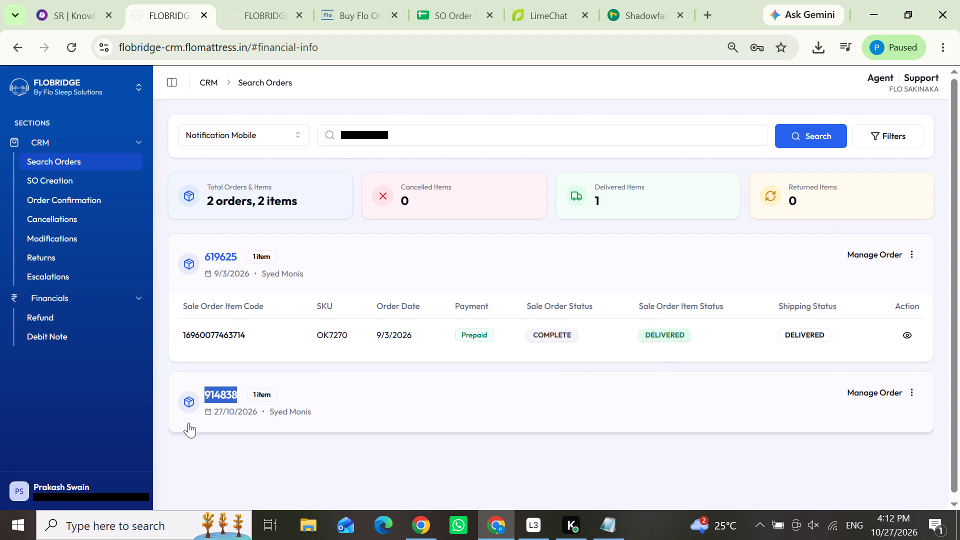
{"action": "key", "text": "ctrl+c"}
{"action": "left_click", "coordinate": [232, 0]}
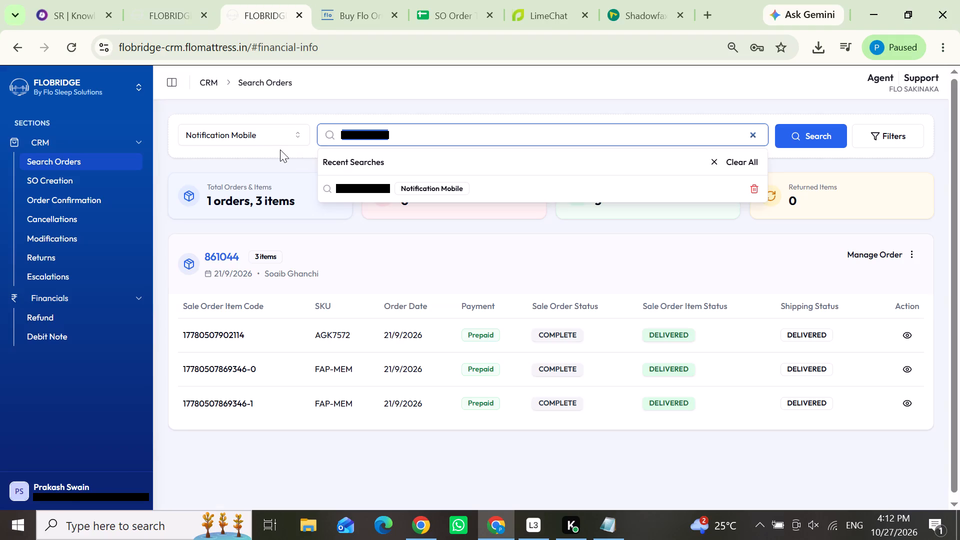
{"action": "left_click", "coordinate": [49, 177]}
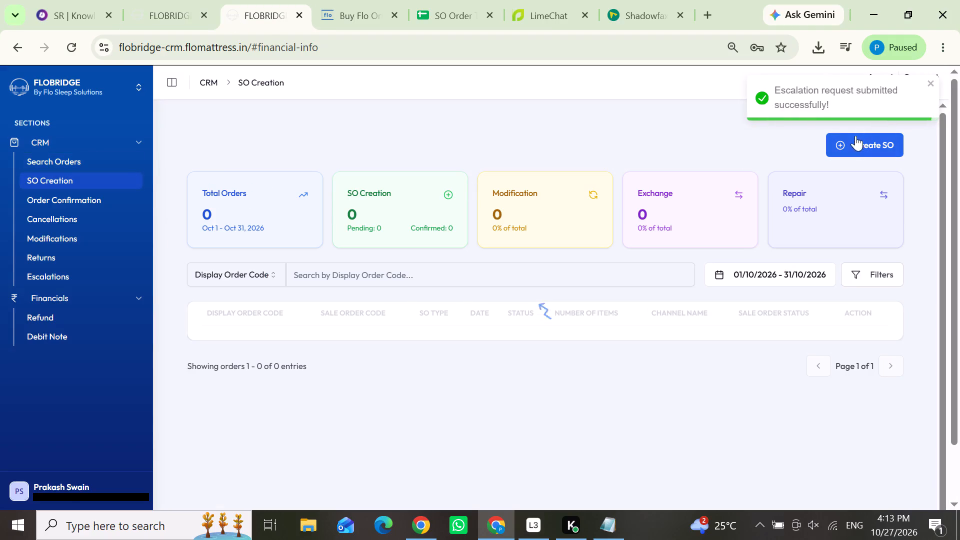
{"action": "left_click", "coordinate": [851, 147]}
{"action": "left_click", "coordinate": [628, 109]}
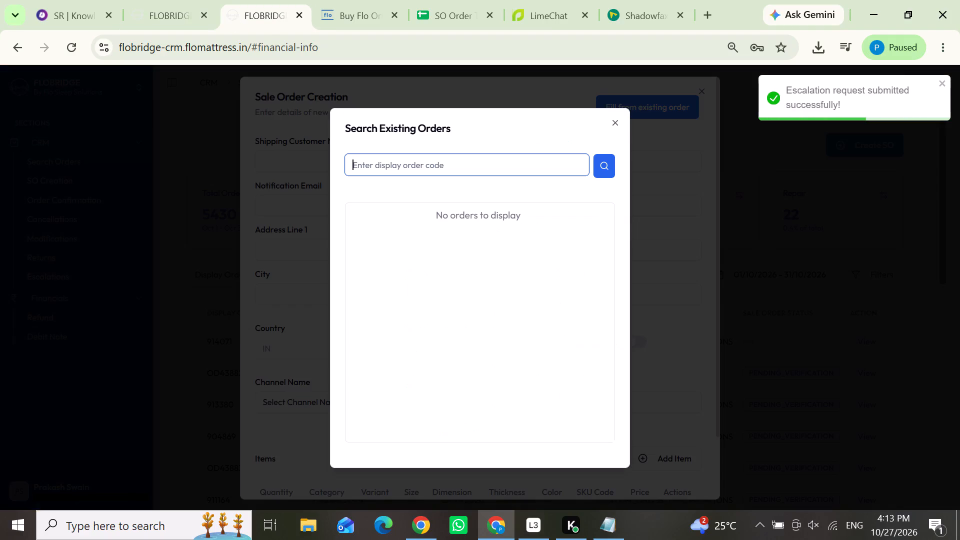
{"action": "key", "text": "ctrl+v"}
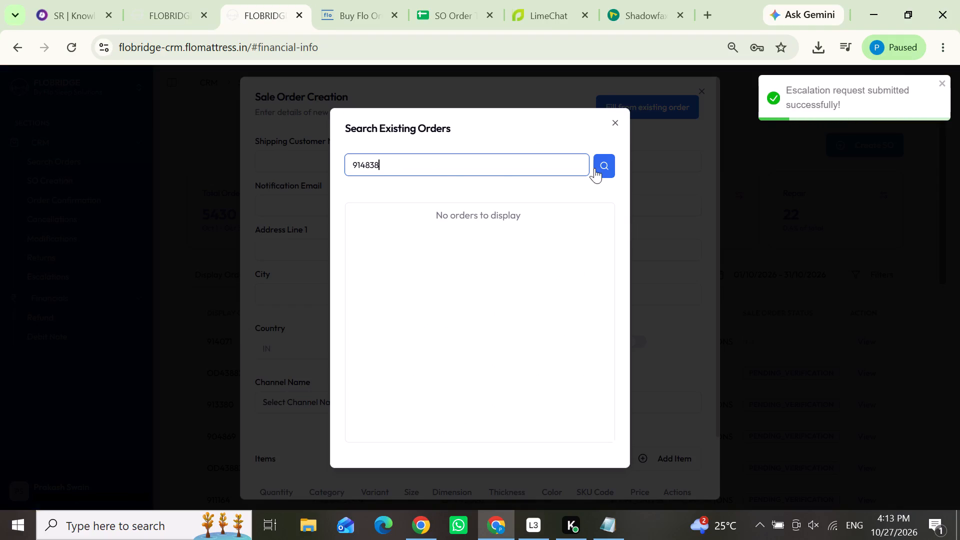
{"action": "left_click", "coordinate": [594, 168]}
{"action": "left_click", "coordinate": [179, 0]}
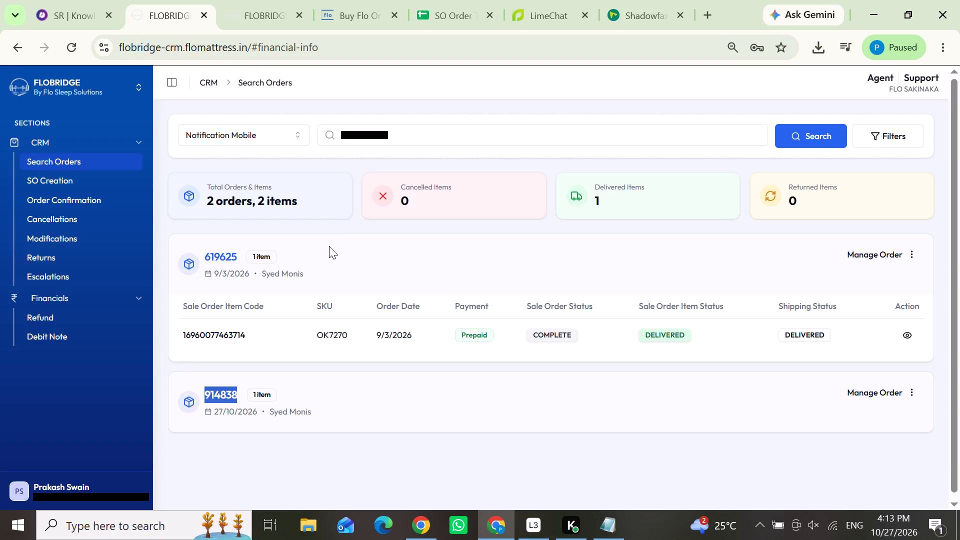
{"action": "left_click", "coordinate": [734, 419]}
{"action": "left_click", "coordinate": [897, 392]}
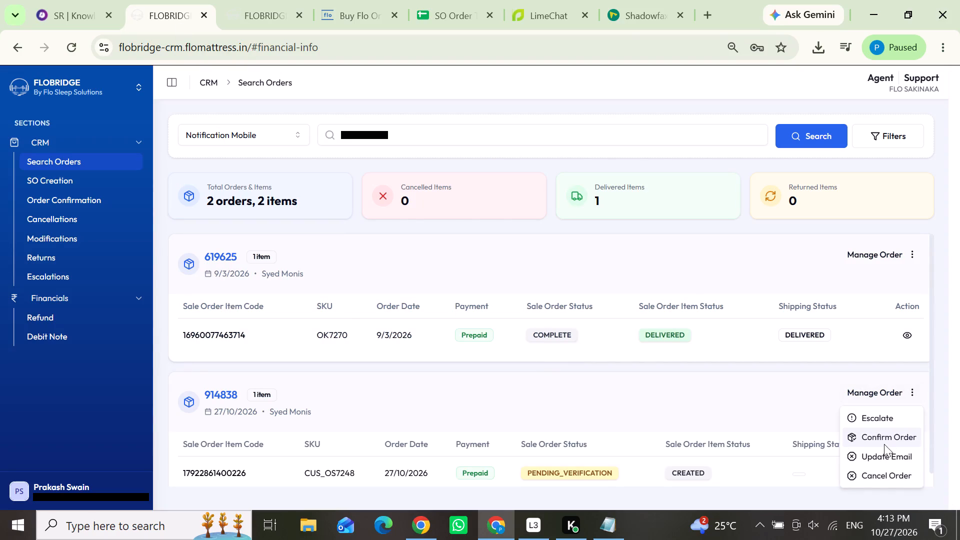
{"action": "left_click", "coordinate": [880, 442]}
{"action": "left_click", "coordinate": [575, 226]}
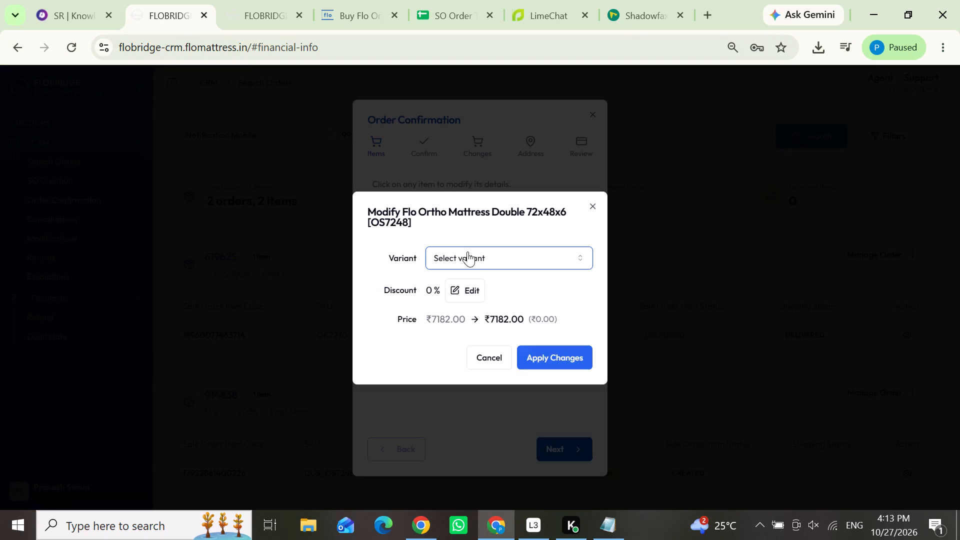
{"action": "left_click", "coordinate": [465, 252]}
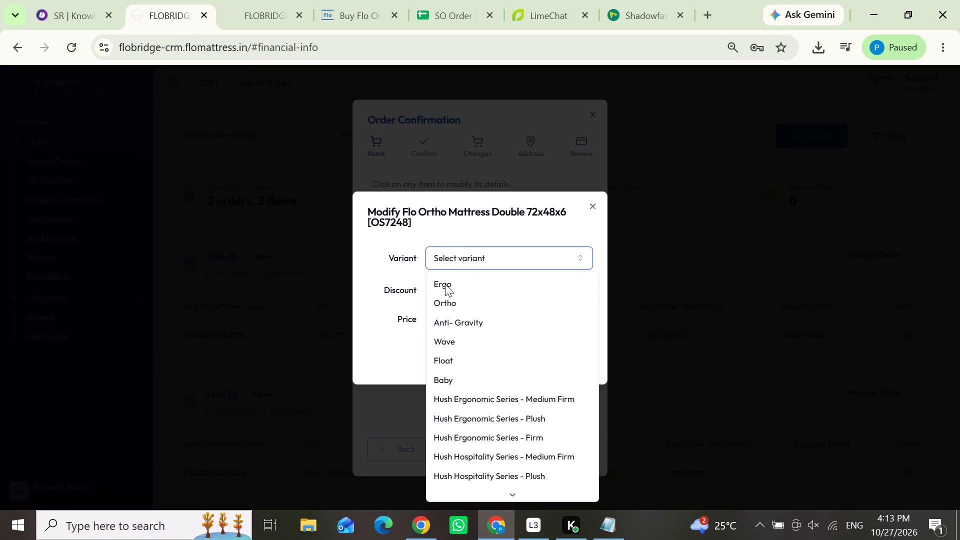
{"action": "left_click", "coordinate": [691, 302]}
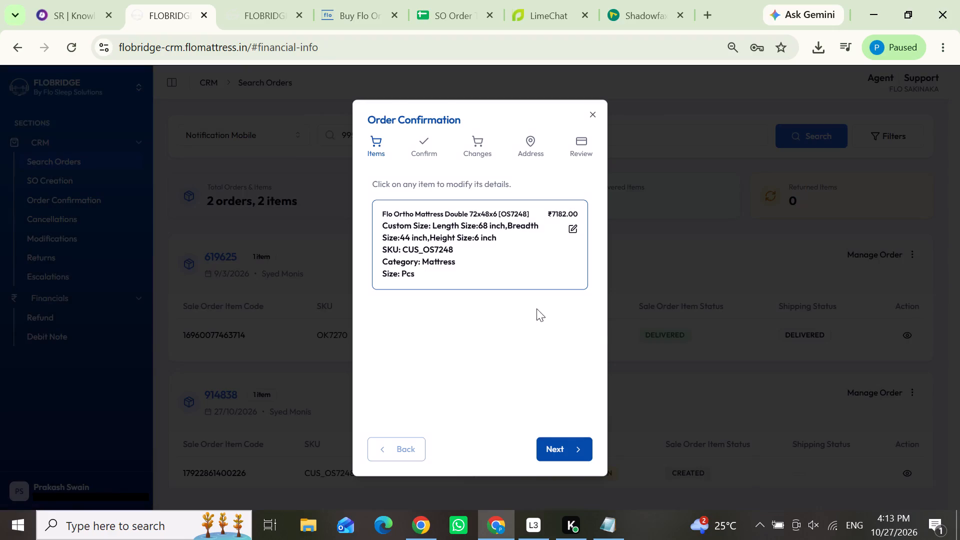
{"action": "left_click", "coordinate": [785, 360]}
{"action": "scroll", "coordinate": [513, 442], "scroll_direction": "down", "scroll_amount": 2}
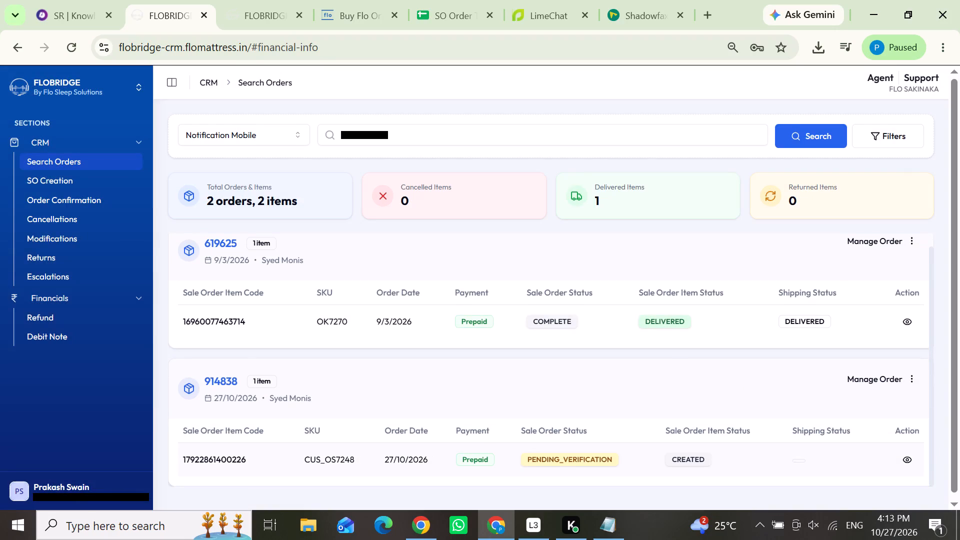
{"action": "scroll", "coordinate": [385, 459], "scroll_direction": "down", "scroll_amount": 1}
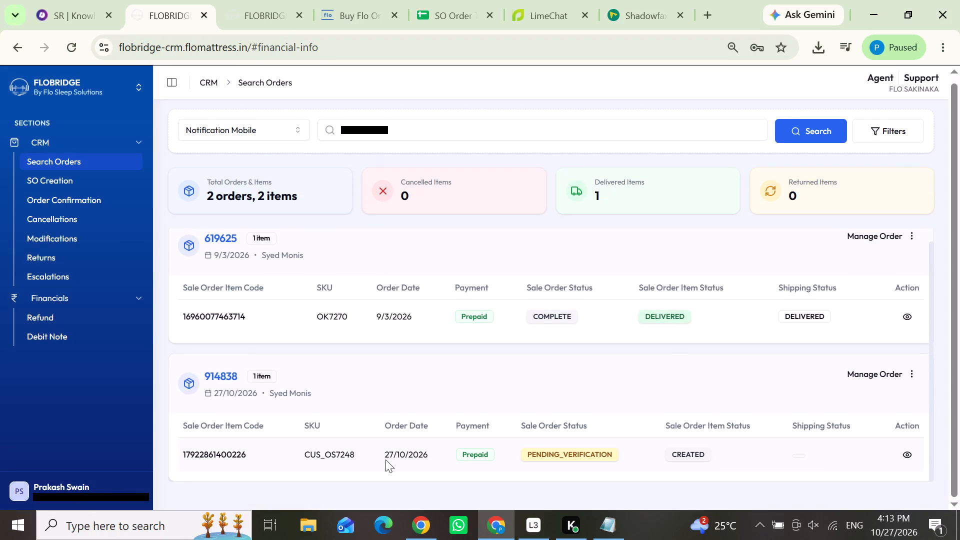
{"action": "left_click", "coordinate": [872, 367]}
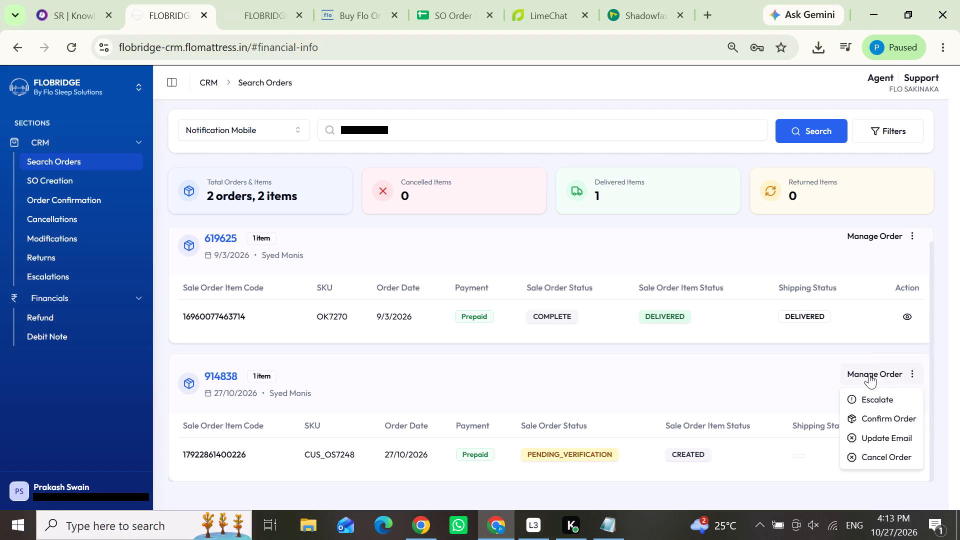
{"action": "left_click", "coordinate": [871, 421]}
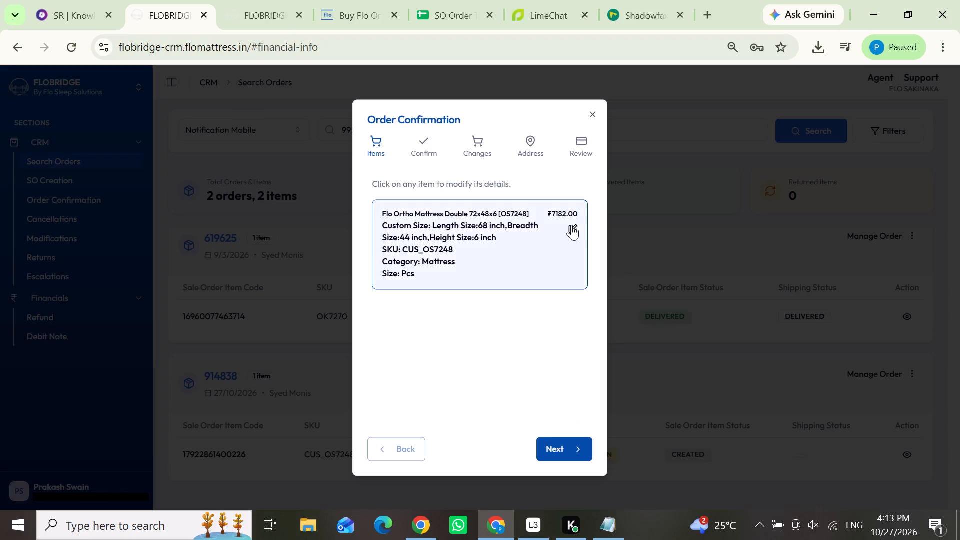
{"action": "left_click", "coordinate": [571, 225]}
{"action": "left_click", "coordinate": [450, 256]}
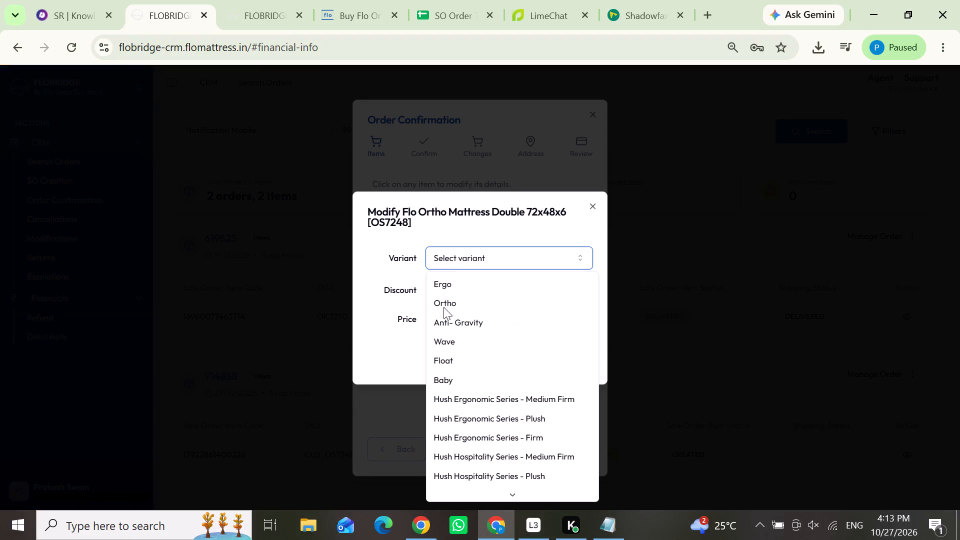
{"action": "left_click", "coordinate": [807, 331]}
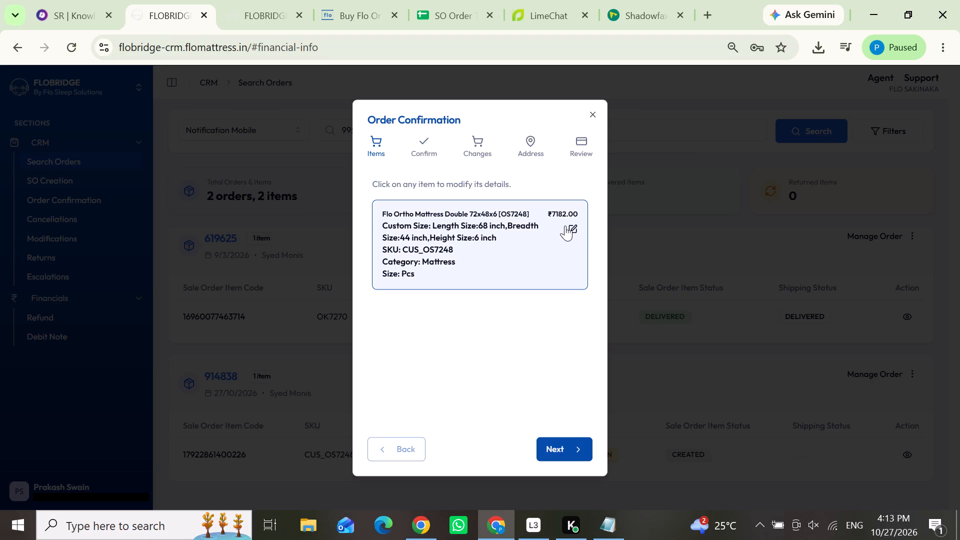
{"action": "left_click", "coordinate": [564, 220]}
{"action": "left_click", "coordinate": [489, 258]}
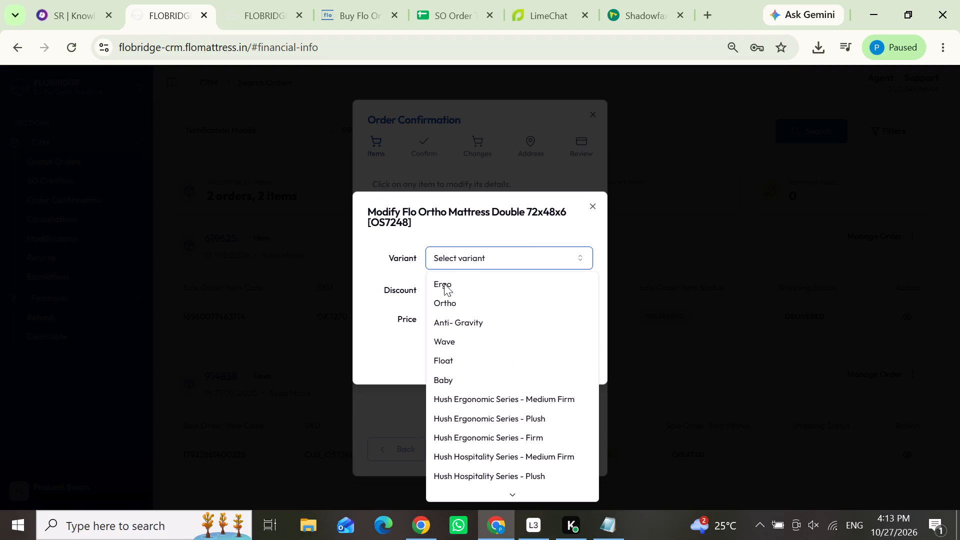
{"action": "left_click", "coordinate": [432, 307]}
{"action": "left_click", "coordinate": [447, 279]}
{"action": "left_click", "coordinate": [444, 374]}
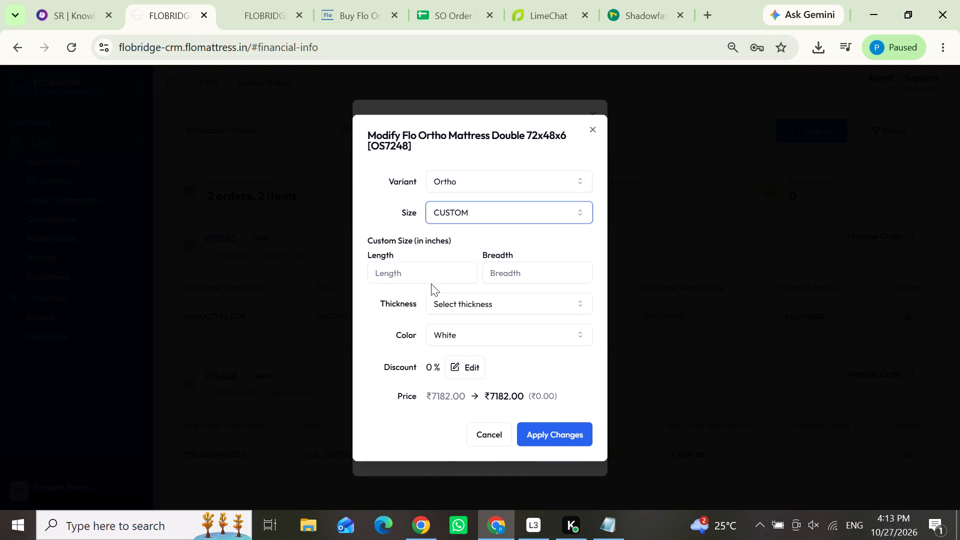
Set the mattress to length 68 and breadth 44 inches, thickness 6 and colour Grey.
{"action": "left_click", "coordinate": [428, 267]}
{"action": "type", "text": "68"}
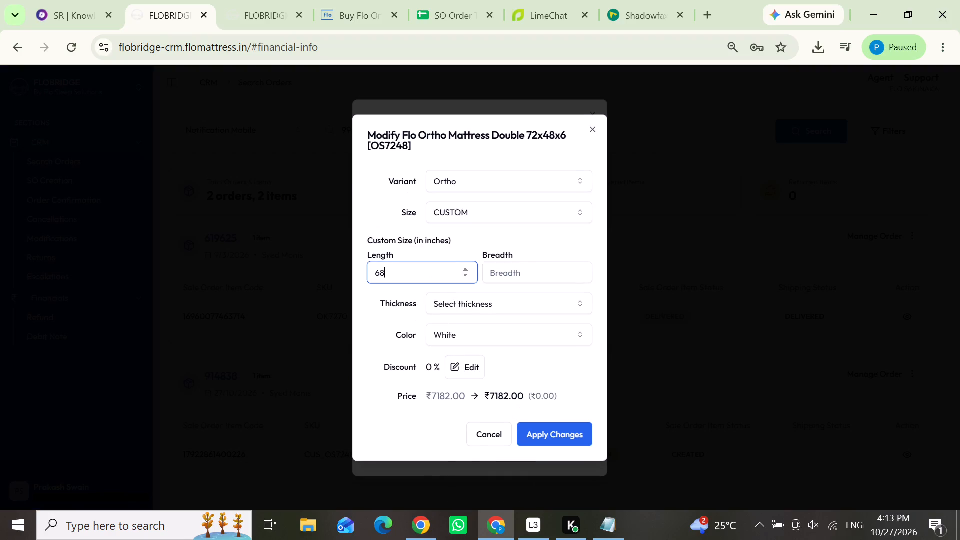
{"action": "left_click", "coordinate": [520, 268]}
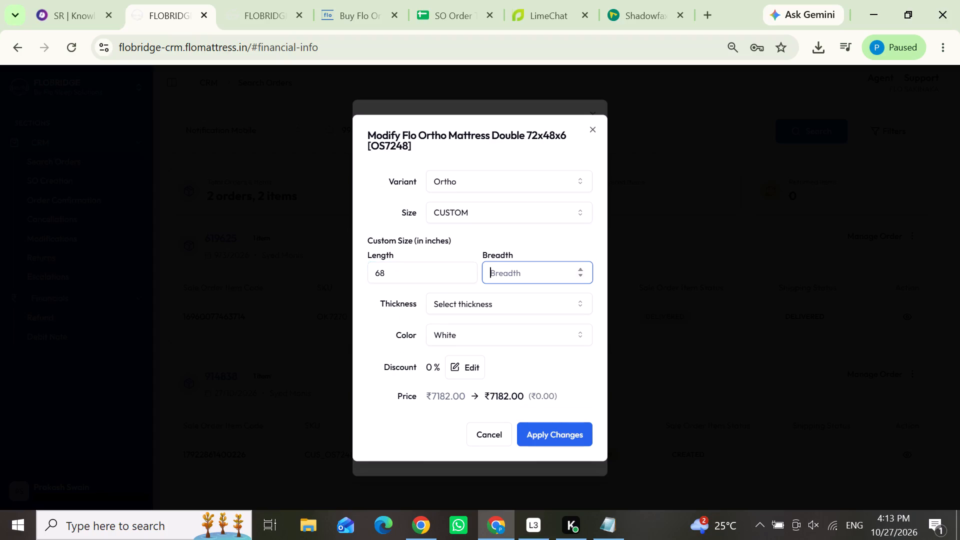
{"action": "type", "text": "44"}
{"action": "left_click", "coordinate": [497, 310]}
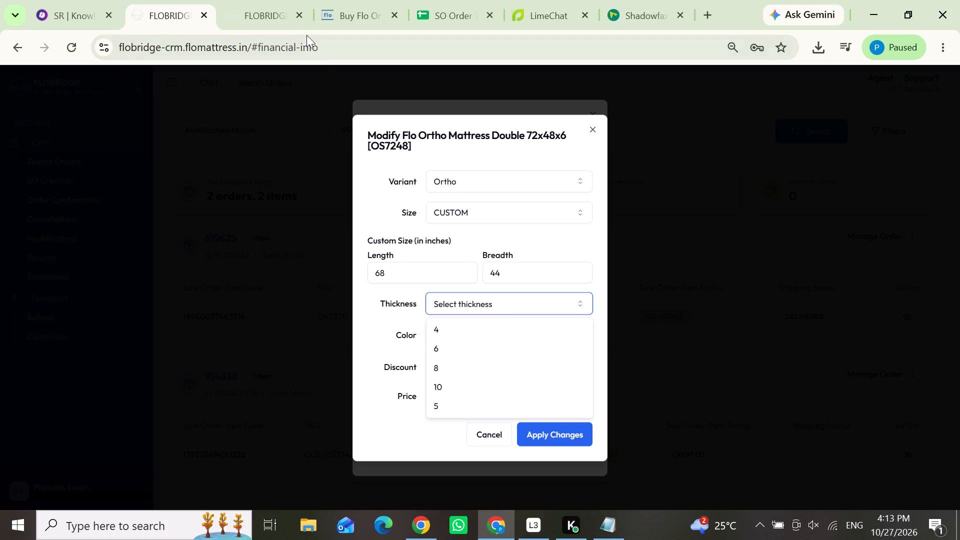
{"action": "left_click", "coordinate": [257, 6]}
{"action": "left_click", "coordinate": [139, 11]}
{"action": "left_click", "coordinate": [468, 310]}
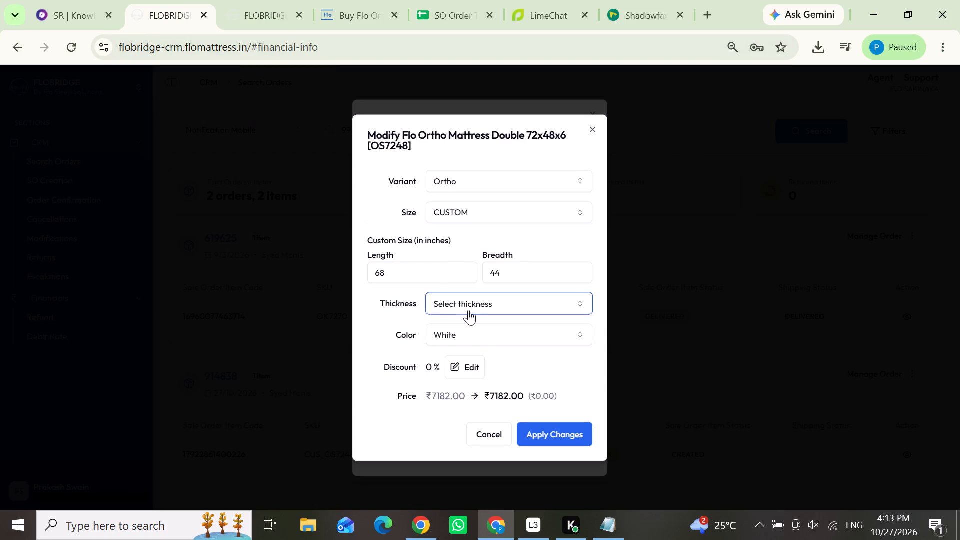
{"action": "left_click", "coordinate": [436, 347]}
{"action": "left_click", "coordinate": [454, 332]}
{"action": "left_click", "coordinate": [444, 380]}
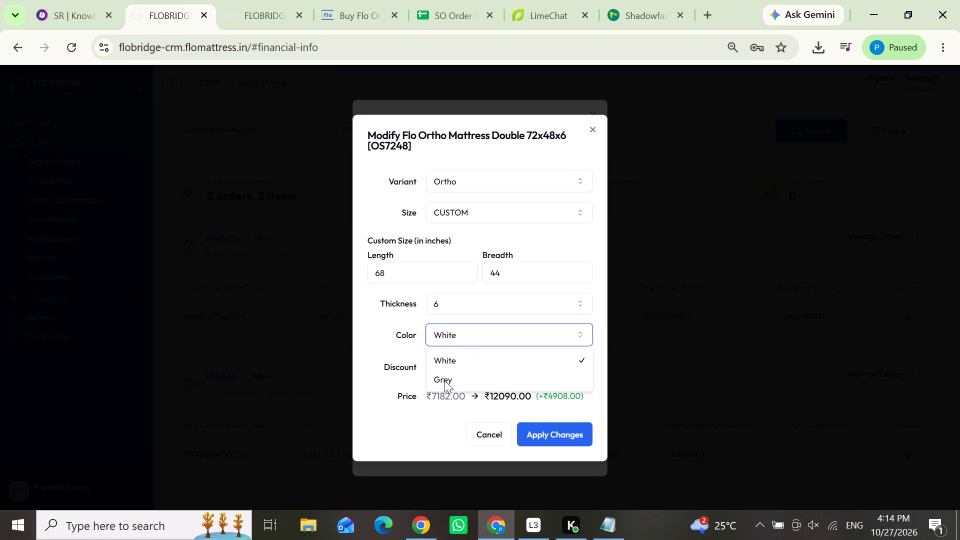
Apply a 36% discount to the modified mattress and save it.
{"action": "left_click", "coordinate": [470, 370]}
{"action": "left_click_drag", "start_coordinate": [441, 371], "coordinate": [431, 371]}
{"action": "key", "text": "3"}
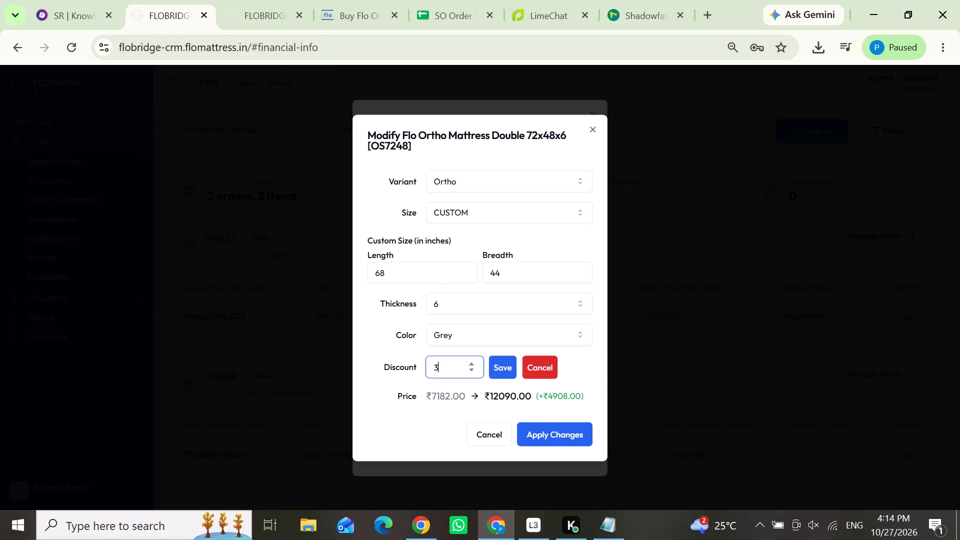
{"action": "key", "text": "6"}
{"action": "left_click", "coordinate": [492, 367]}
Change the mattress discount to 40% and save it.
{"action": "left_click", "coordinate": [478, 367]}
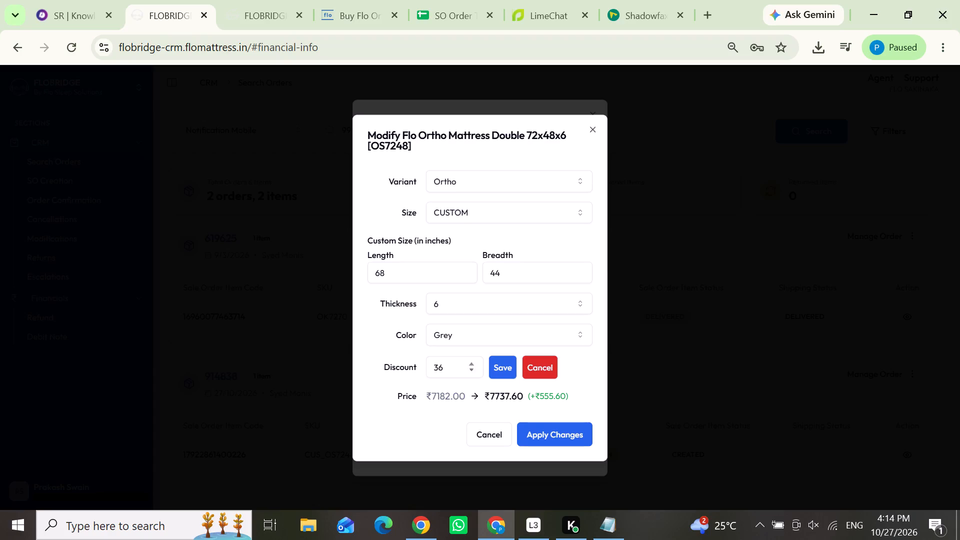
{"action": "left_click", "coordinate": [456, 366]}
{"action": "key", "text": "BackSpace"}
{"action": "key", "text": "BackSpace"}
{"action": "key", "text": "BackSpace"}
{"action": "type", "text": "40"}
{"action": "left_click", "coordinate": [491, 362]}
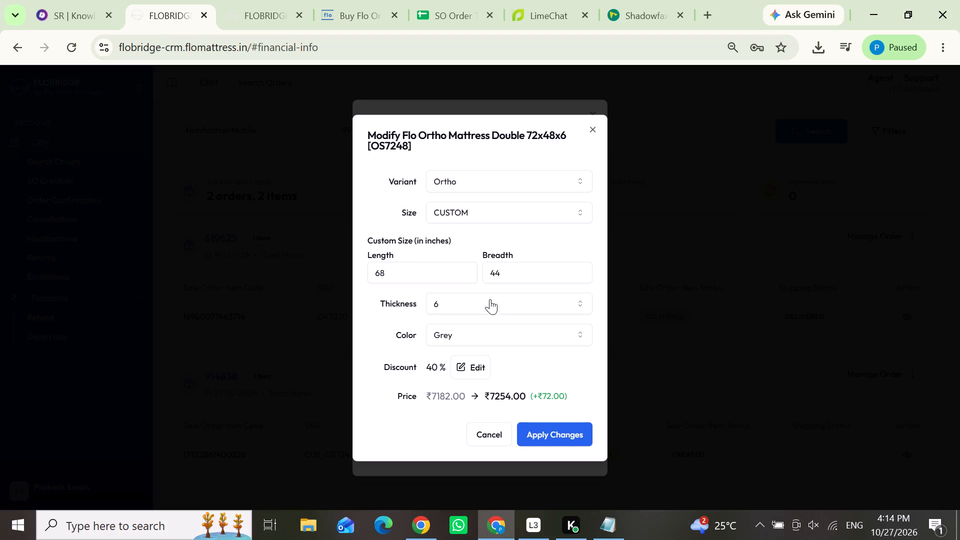
Change the mattress discount to 41.2% and save it.
{"action": "left_click", "coordinate": [470, 358]}
{"action": "left_click", "coordinate": [455, 359]}
{"action": "key", "text": "BackSpace"}
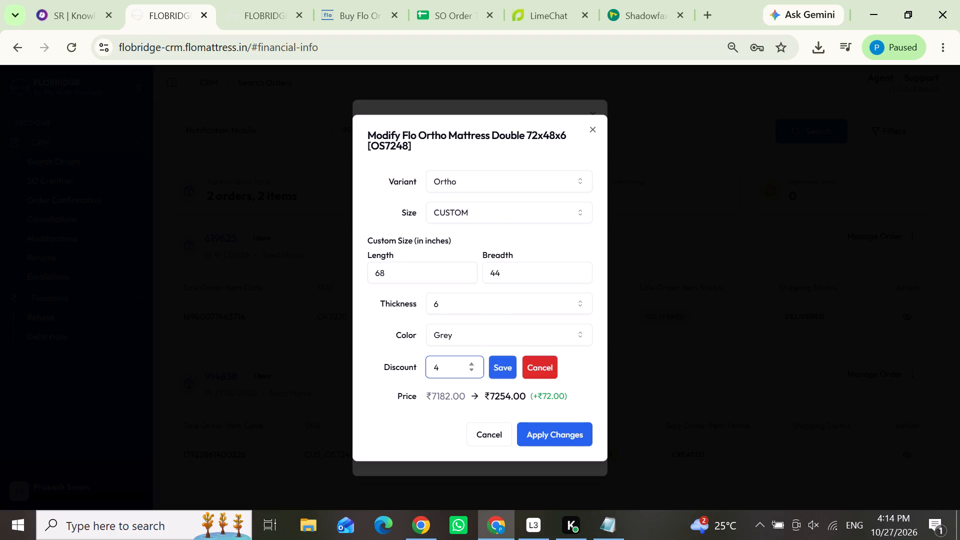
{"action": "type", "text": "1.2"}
{"action": "left_click", "coordinate": [496, 361]}
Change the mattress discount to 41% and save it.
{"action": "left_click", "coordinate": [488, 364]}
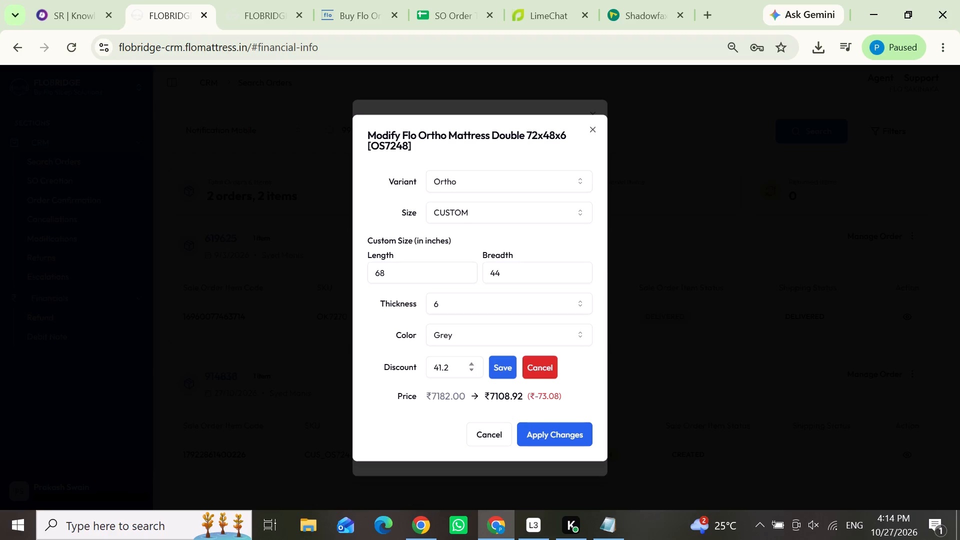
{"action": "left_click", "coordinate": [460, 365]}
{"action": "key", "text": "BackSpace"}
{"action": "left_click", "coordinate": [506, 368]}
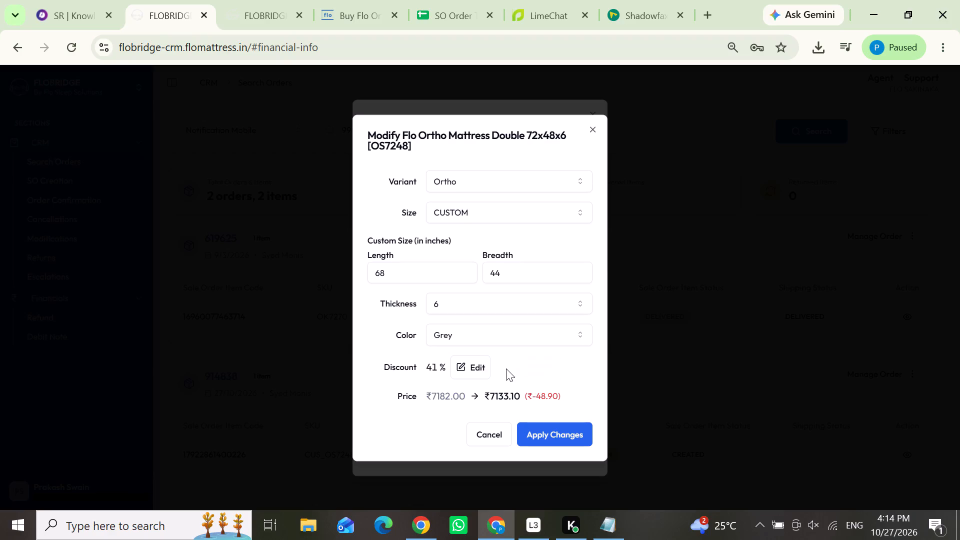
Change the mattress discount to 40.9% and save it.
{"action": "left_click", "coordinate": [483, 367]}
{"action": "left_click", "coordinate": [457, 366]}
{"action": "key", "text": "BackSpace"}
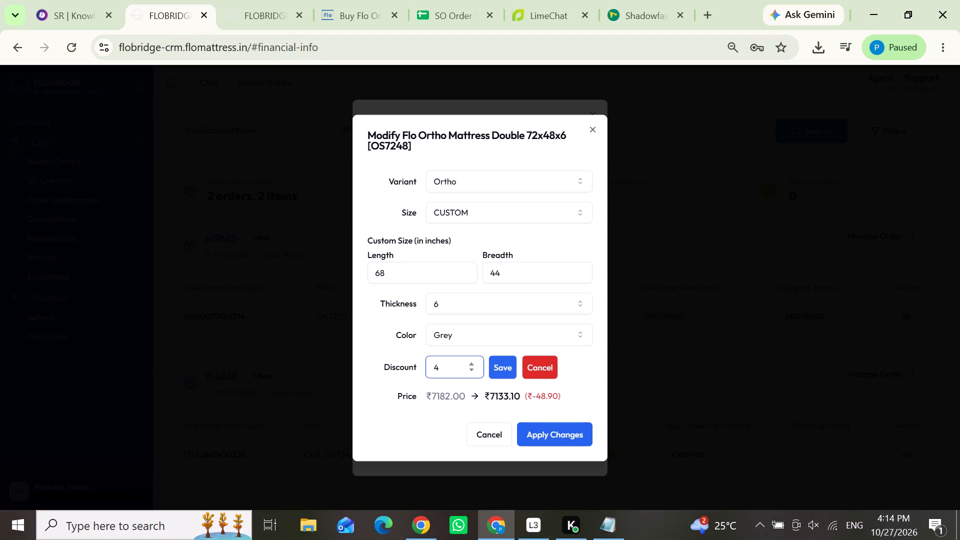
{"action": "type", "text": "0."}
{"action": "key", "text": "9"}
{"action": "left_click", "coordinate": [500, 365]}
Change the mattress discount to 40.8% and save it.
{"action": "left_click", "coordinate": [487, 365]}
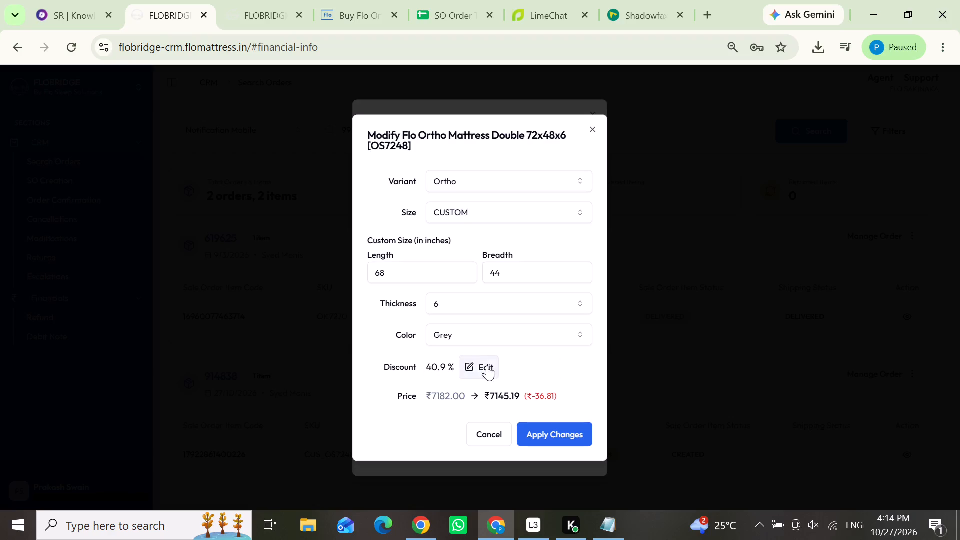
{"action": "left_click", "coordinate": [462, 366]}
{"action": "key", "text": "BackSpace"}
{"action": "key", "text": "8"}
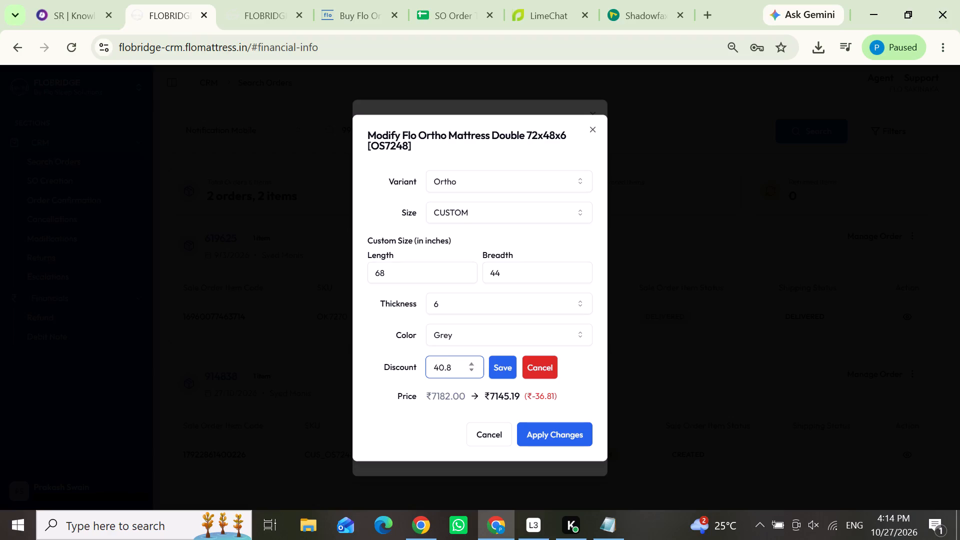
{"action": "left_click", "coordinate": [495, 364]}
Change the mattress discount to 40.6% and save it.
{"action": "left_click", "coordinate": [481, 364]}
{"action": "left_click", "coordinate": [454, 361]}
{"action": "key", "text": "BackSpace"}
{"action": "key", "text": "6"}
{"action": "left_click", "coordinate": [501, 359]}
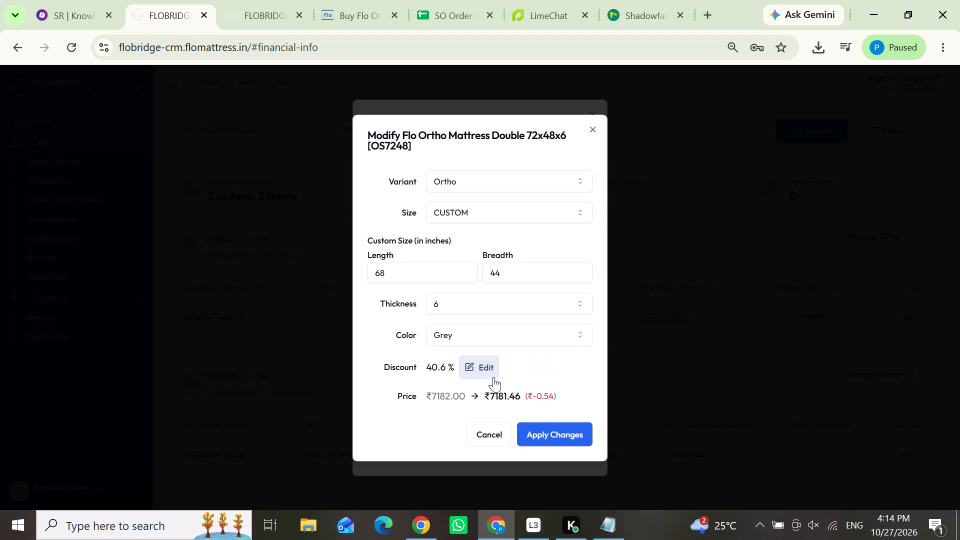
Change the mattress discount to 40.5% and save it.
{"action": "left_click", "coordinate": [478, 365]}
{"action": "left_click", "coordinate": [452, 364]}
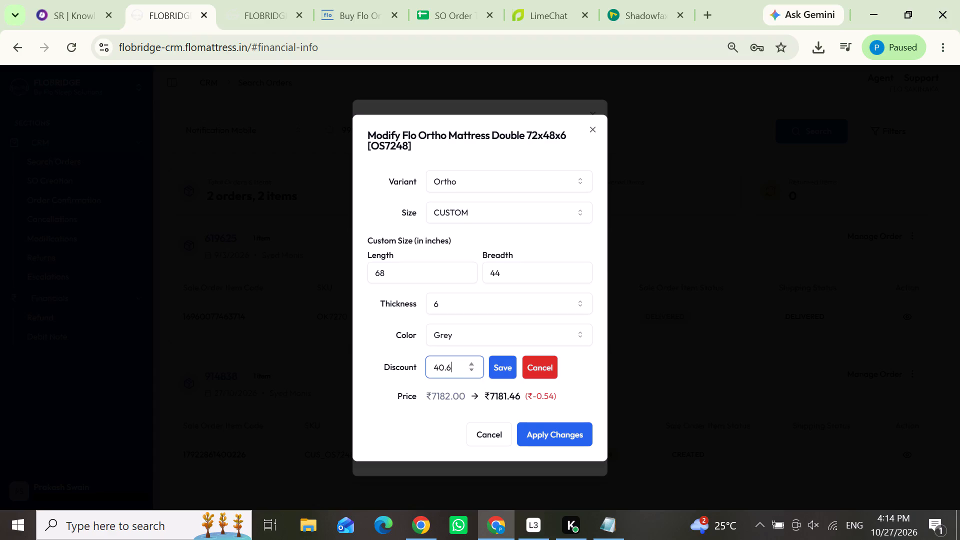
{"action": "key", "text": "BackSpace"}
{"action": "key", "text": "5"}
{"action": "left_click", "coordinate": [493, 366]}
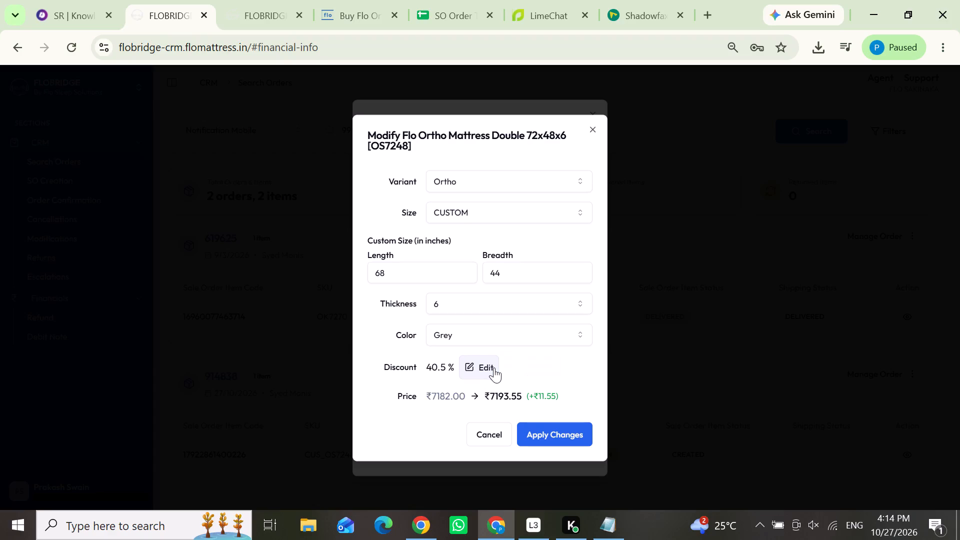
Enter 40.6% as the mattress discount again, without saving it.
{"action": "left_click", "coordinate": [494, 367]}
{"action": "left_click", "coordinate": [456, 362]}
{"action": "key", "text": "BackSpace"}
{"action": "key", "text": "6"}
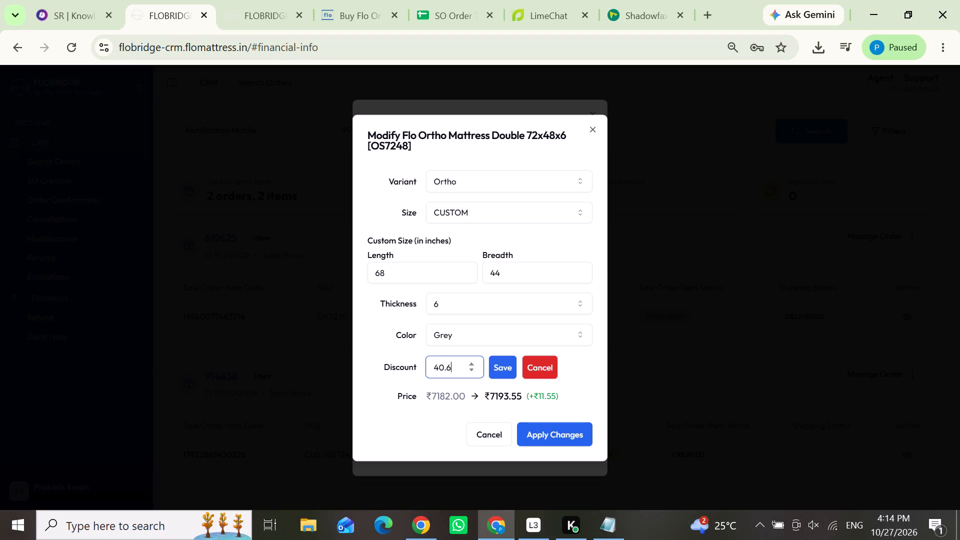
Switch to Knowlarity and copy the phone number of the ongoing call's customer.
{"action": "left_click", "coordinate": [50, 4]}
{"action": "left_click", "coordinate": [243, 224]}
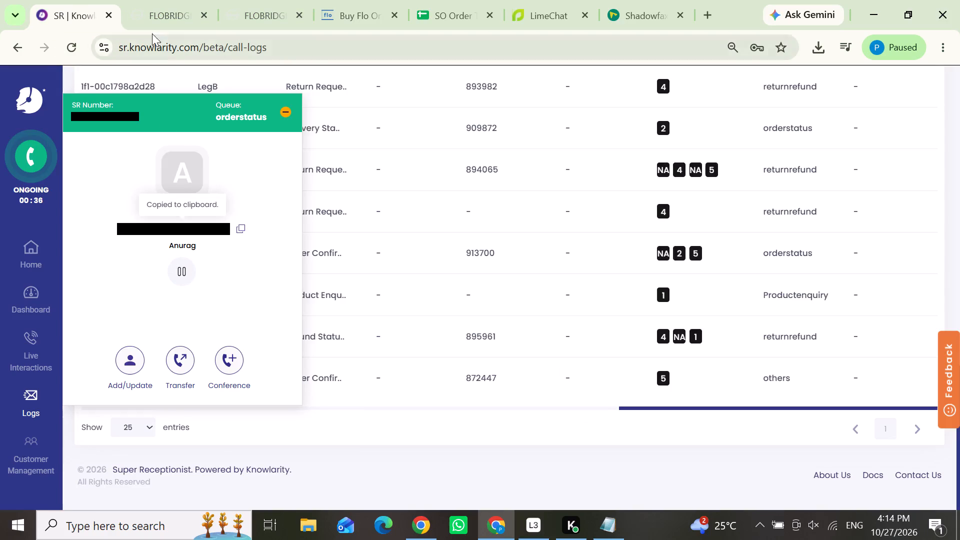
In the second Flobridge tab, close the existing-order search and the sale order creation form and open Search Orders.
{"action": "left_click", "coordinate": [159, 20]}
{"action": "left_click", "coordinate": [283, 0]}
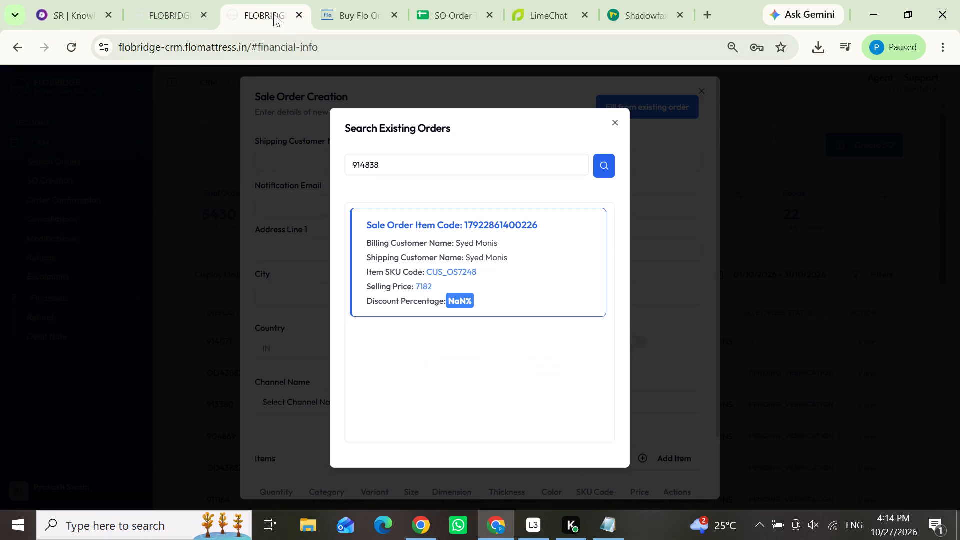
{"action": "left_click", "coordinate": [179, 128]}
{"action": "left_click", "coordinate": [161, 145]}
{"action": "left_click", "coordinate": [47, 158]}
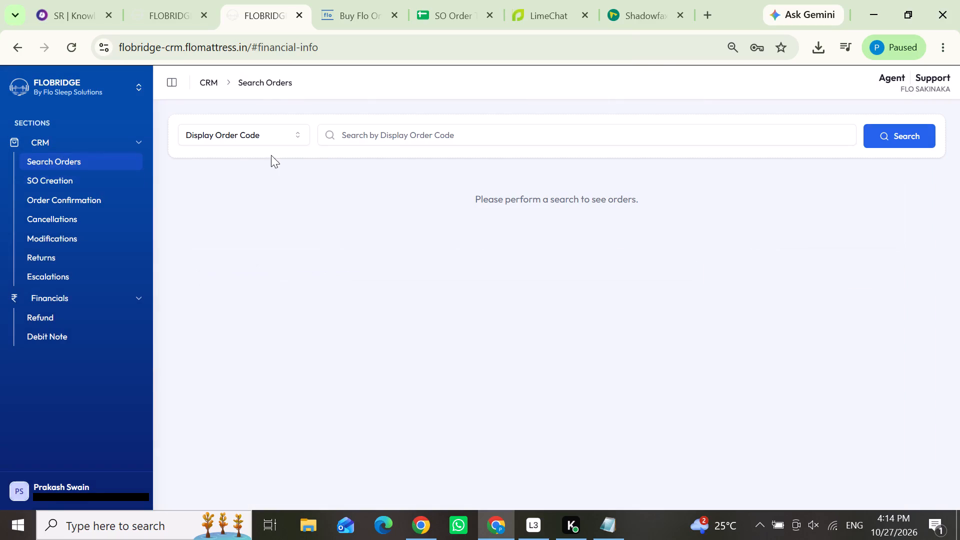
Search the orders by Notification Mobile with the copied caller number, removing its leading prefix.
{"action": "left_click", "coordinate": [291, 130]}
{"action": "left_click", "coordinate": [268, 173]}
{"action": "key", "text": "ctrl+v"}
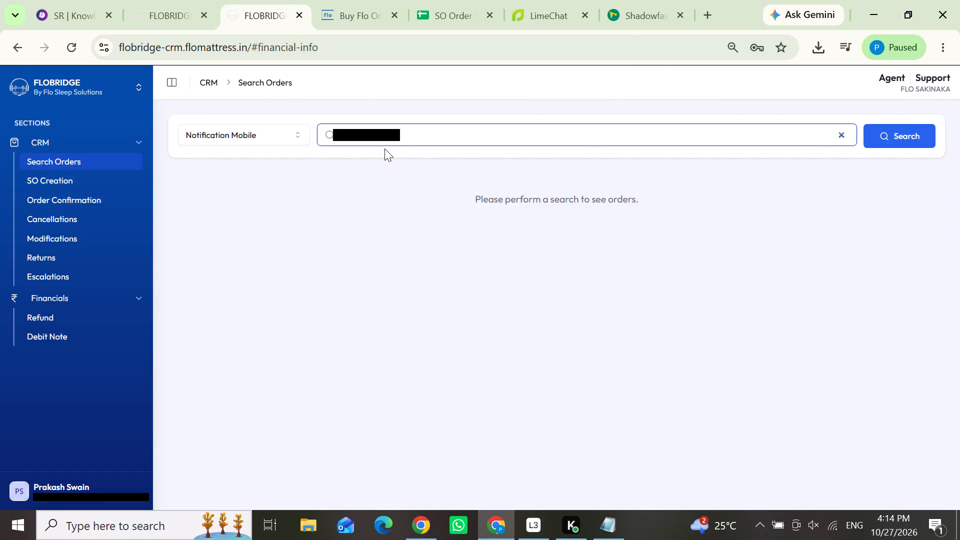
{"action": "left_click_drag", "start_coordinate": [356, 133], "coordinate": [321, 134]}
{"action": "key", "text": "BackSpace"}
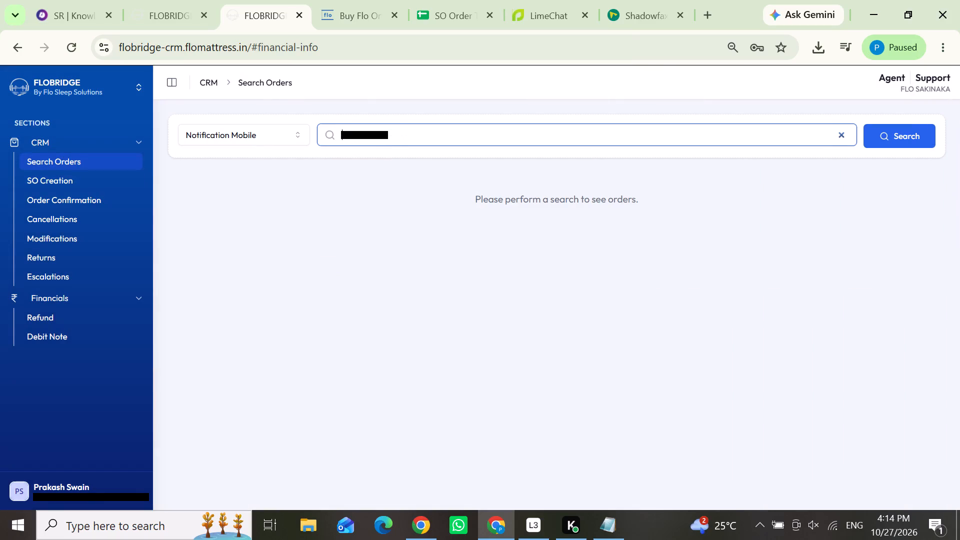
{"action": "left_click", "coordinate": [869, 140]}
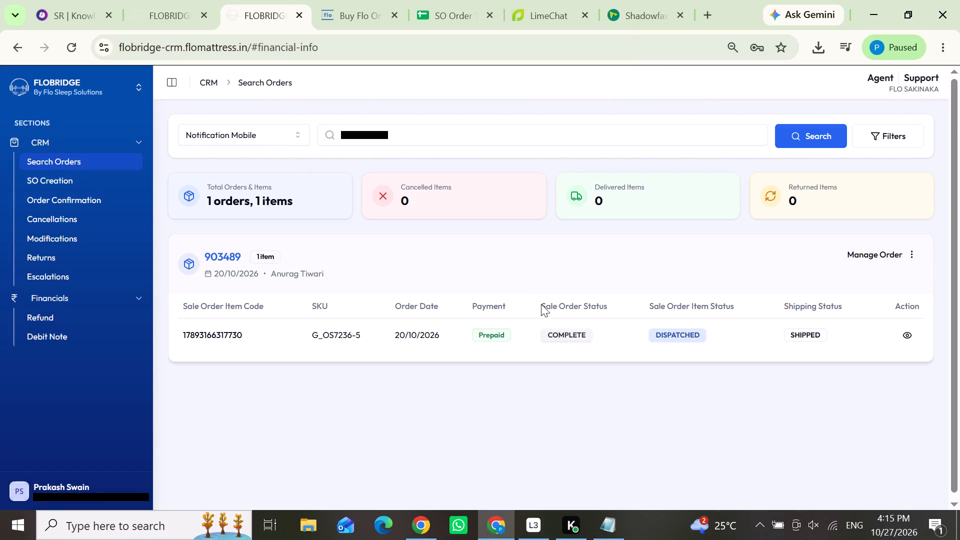
{"action": "left_click", "coordinate": [885, 252]}
{"action": "left_click", "coordinate": [849, 354]}
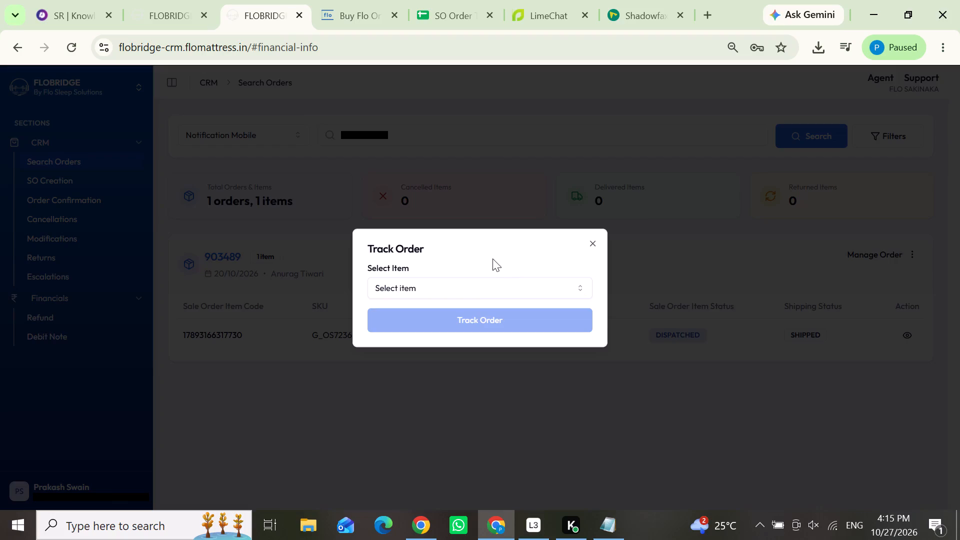
{"action": "left_click", "coordinate": [485, 285]}
{"action": "left_click", "coordinate": [377, 312]}
{"action": "left_click", "coordinate": [379, 326]}
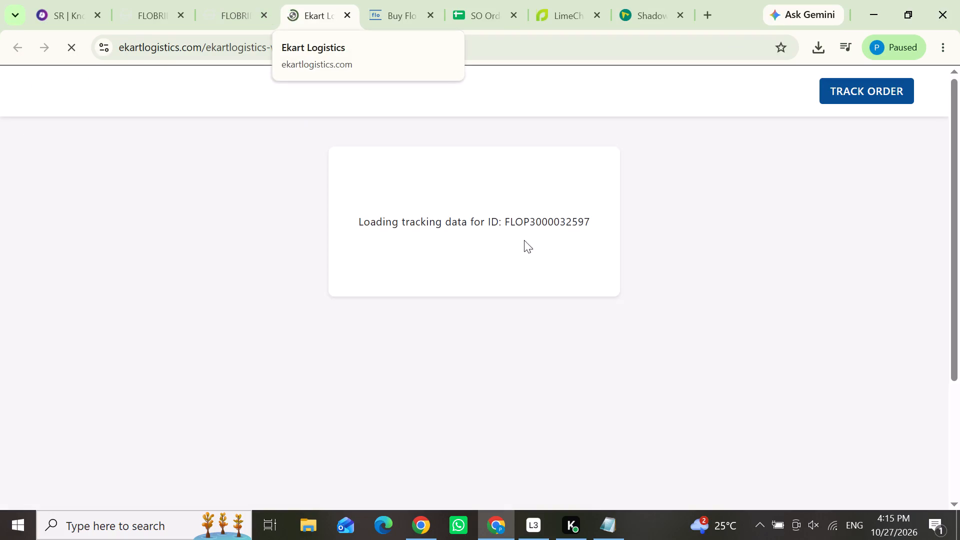
{"action": "scroll", "coordinate": [570, 234], "scroll_direction": "down", "scroll_amount": 3}
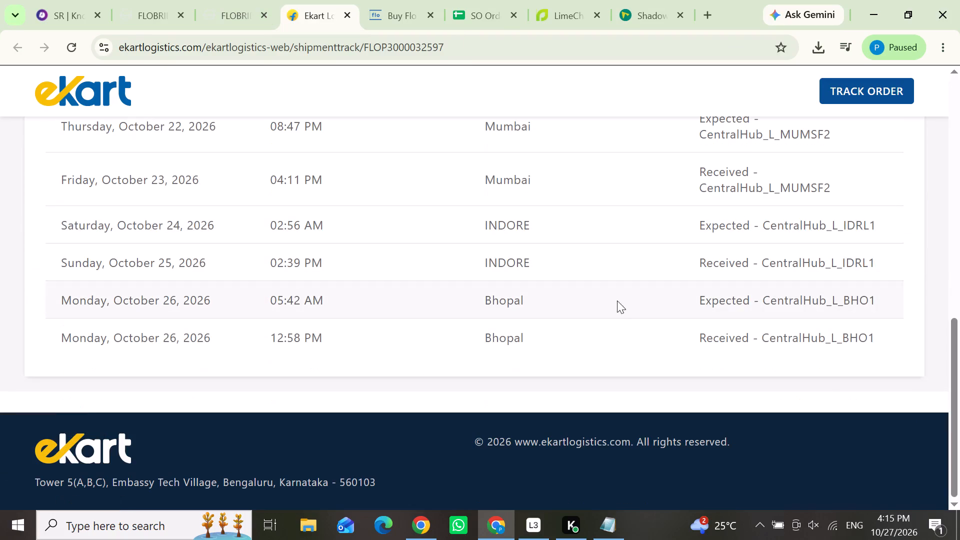
{"action": "scroll", "coordinate": [617, 324], "scroll_direction": "up", "scroll_amount": 3}
{"action": "left_click", "coordinate": [144, 11]}
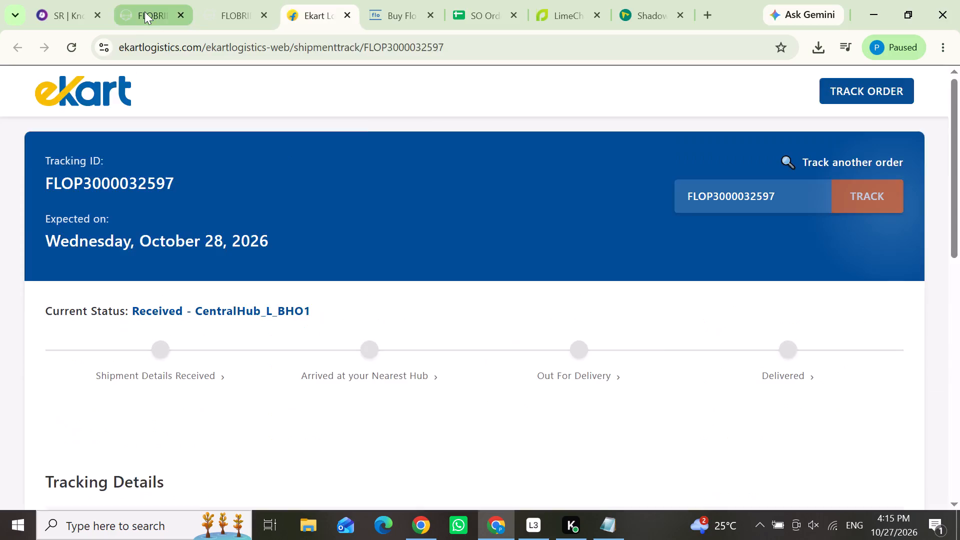
{"action": "left_click", "coordinate": [275, 338]}
{"action": "left_click", "coordinate": [226, 12]}
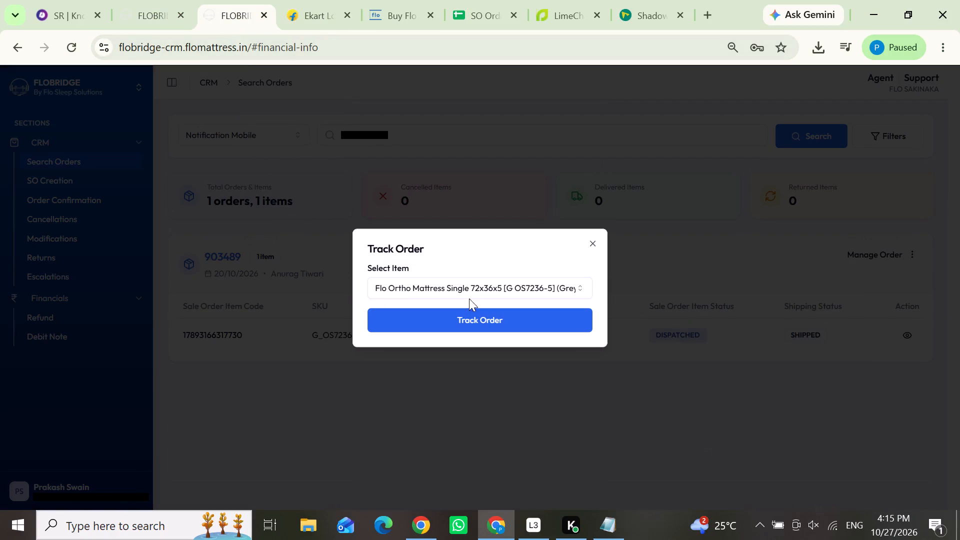
{"action": "left_click", "coordinate": [252, 314]}
{"action": "left_click_drag", "start_coordinate": [240, 251], "coordinate": [182, 252]}
{"action": "key", "text": "ctrl+c"}
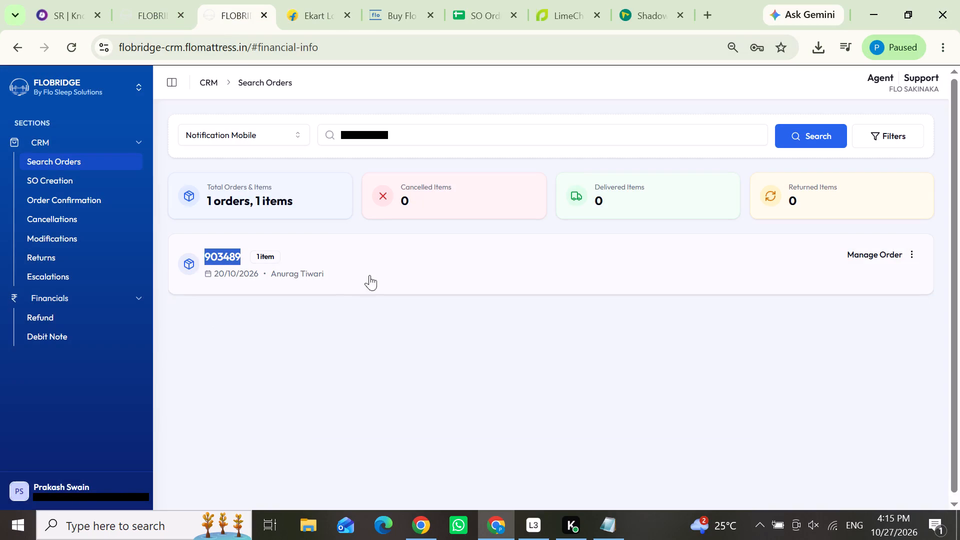
{"action": "left_click", "coordinate": [374, 271]}
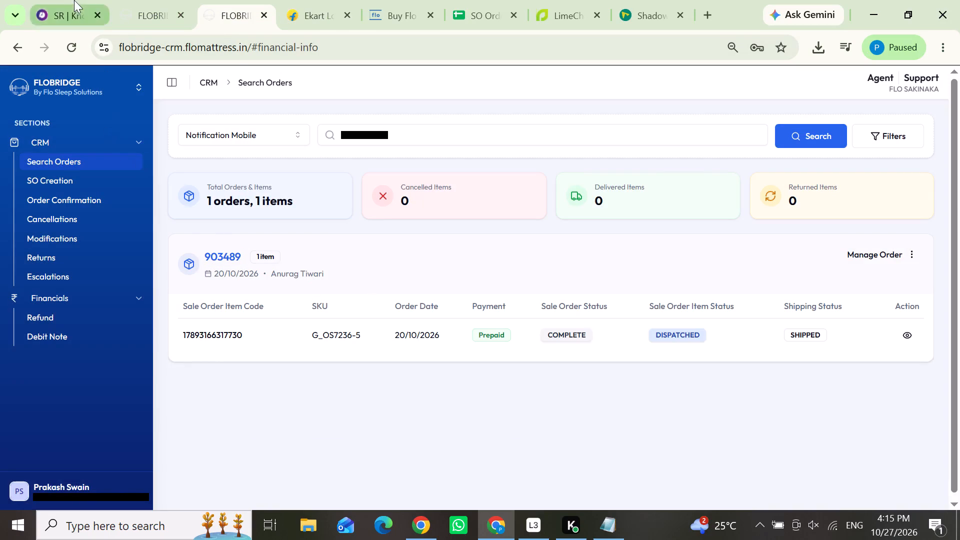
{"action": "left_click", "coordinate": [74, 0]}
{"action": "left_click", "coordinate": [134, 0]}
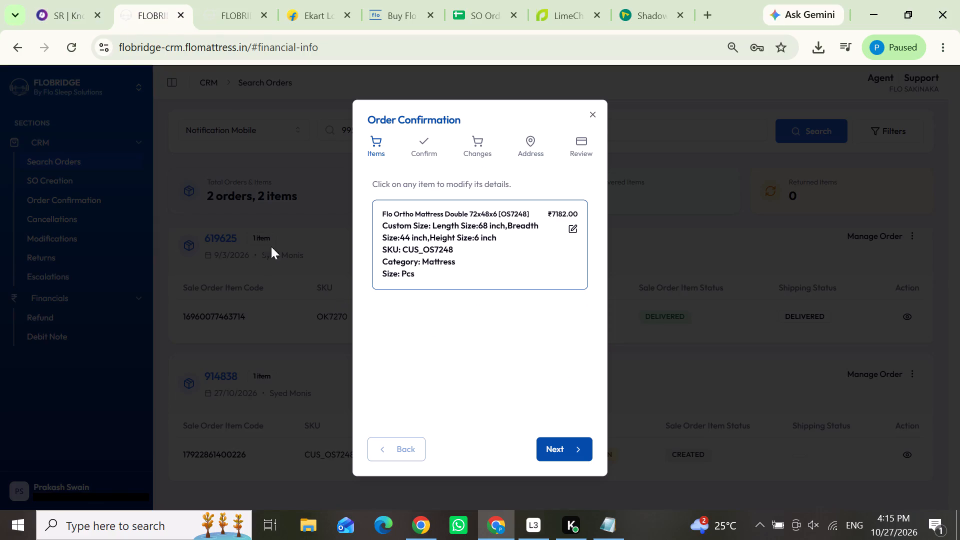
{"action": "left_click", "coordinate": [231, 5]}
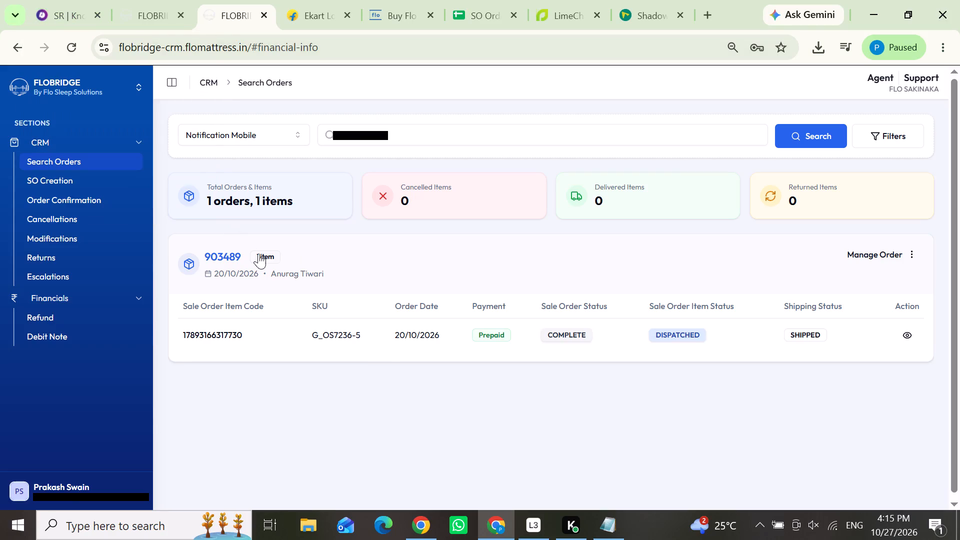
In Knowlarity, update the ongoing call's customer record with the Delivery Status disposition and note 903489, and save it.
{"action": "left_click", "coordinate": [65, 10]}
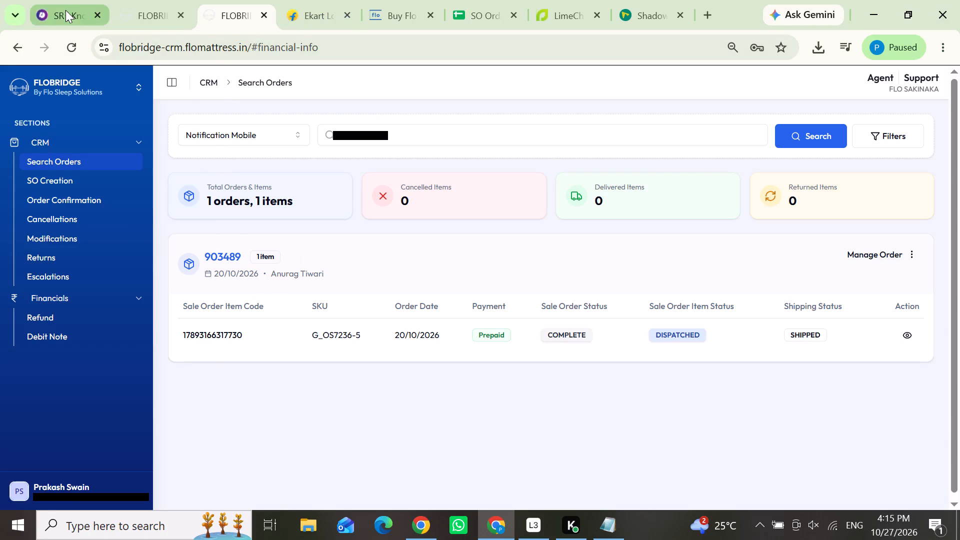
{"action": "left_click", "coordinate": [134, 366]}
{"action": "scroll", "coordinate": [170, 286], "scroll_direction": "down", "scroll_amount": 1}
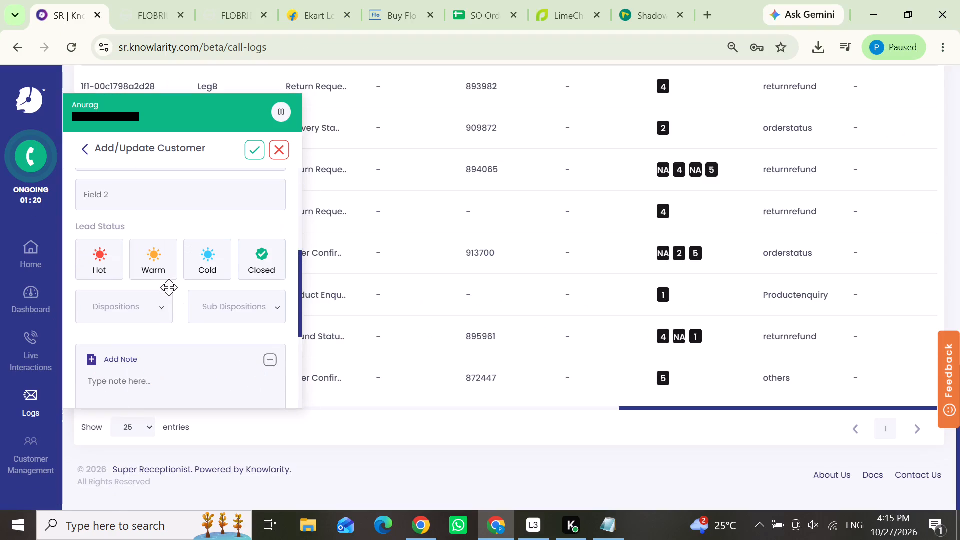
{"action": "left_click", "coordinate": [160, 308]}
{"action": "left_click_drag", "start_coordinate": [164, 356], "coordinate": [164, 369]}
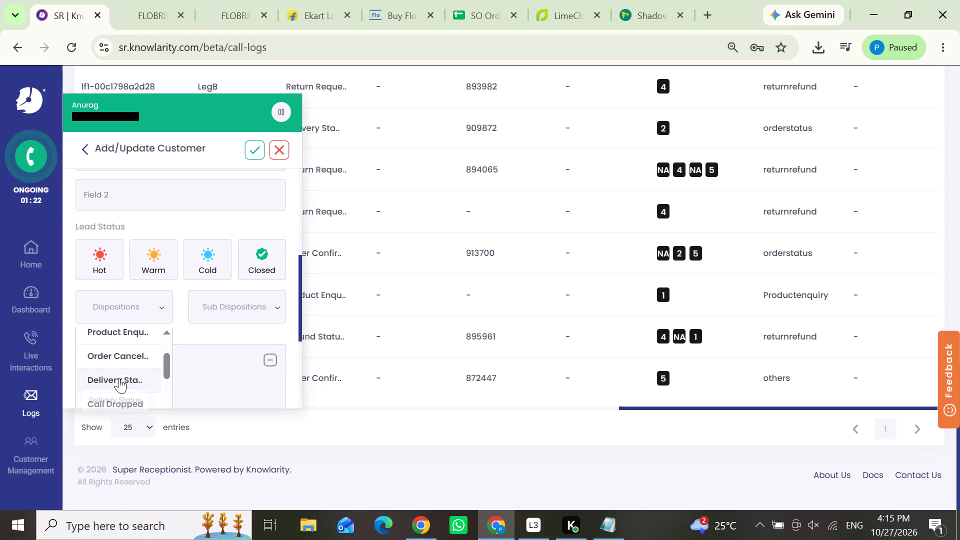
{"action": "left_click", "coordinate": [119, 378]}
{"action": "left_click", "coordinate": [114, 387]}
{"action": "key", "text": "ctrl+v"}
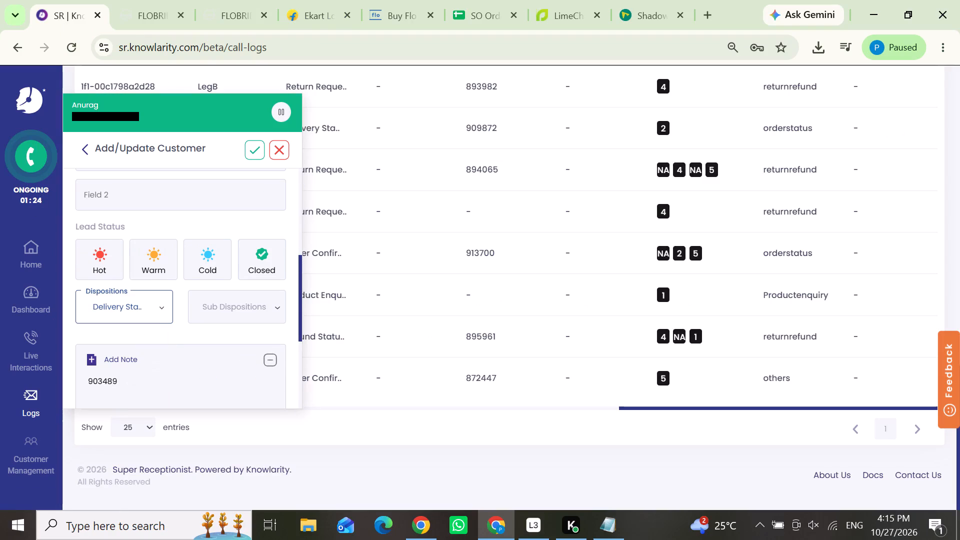
{"action": "left_click", "coordinate": [257, 153]}
{"action": "left_click", "coordinate": [160, 14]}
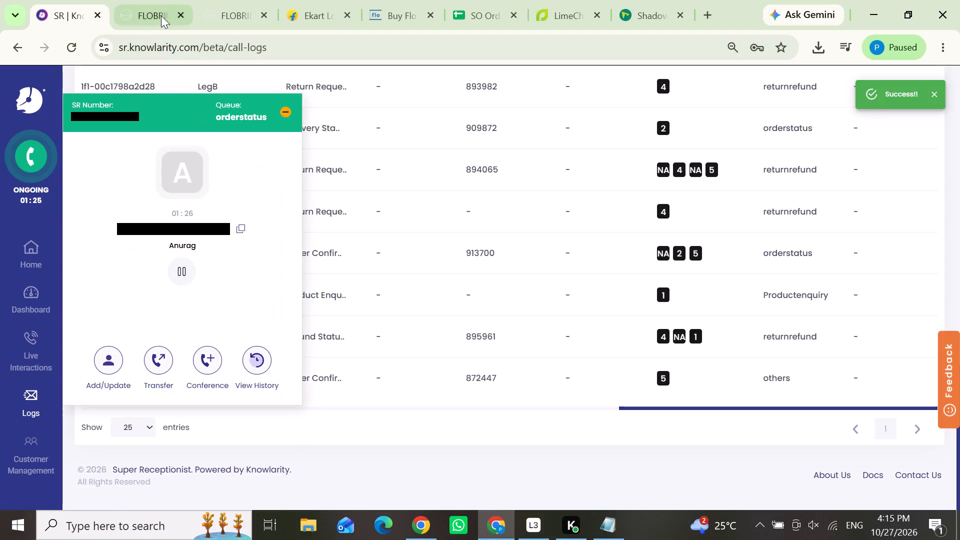
{"action": "left_click", "coordinate": [235, 15]}
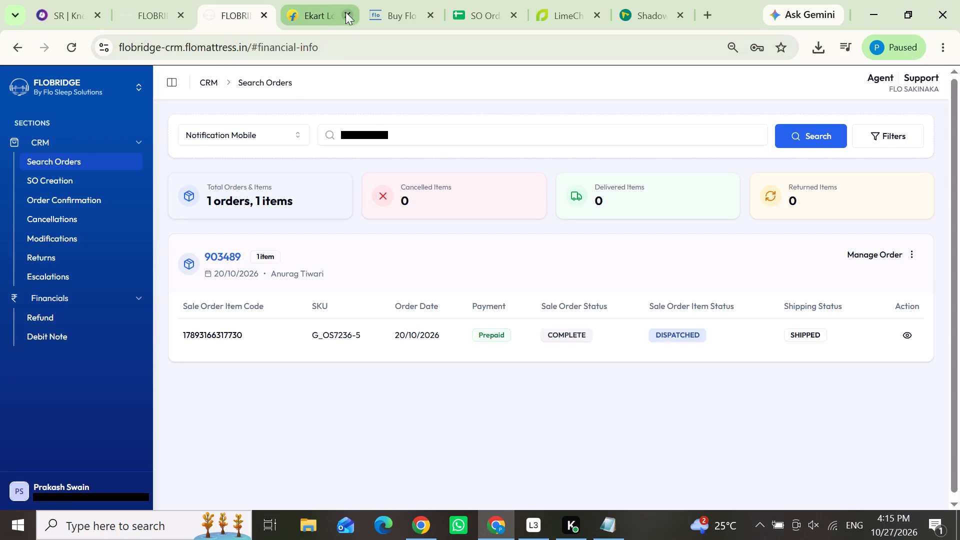
{"action": "left_click", "coordinate": [327, 7]}
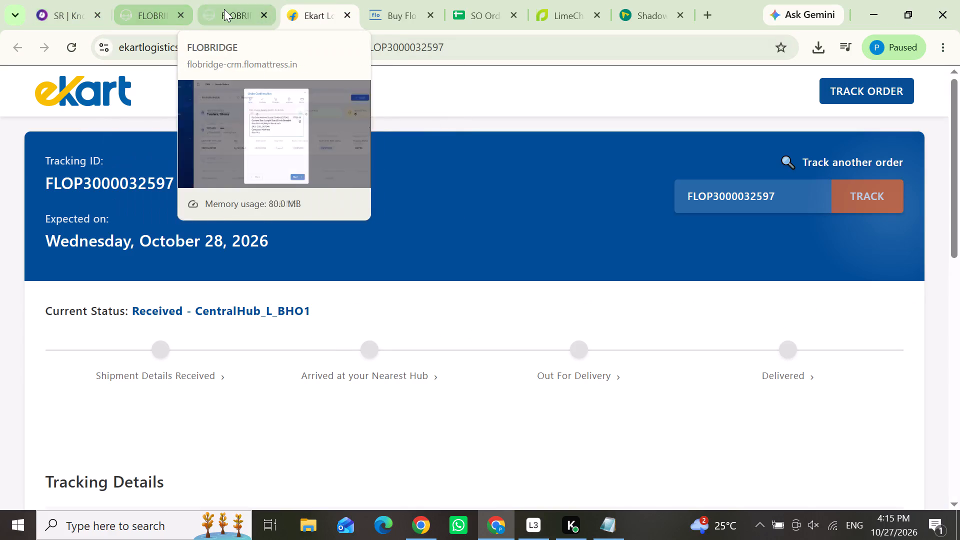
{"action": "left_click", "coordinate": [147, 12]}
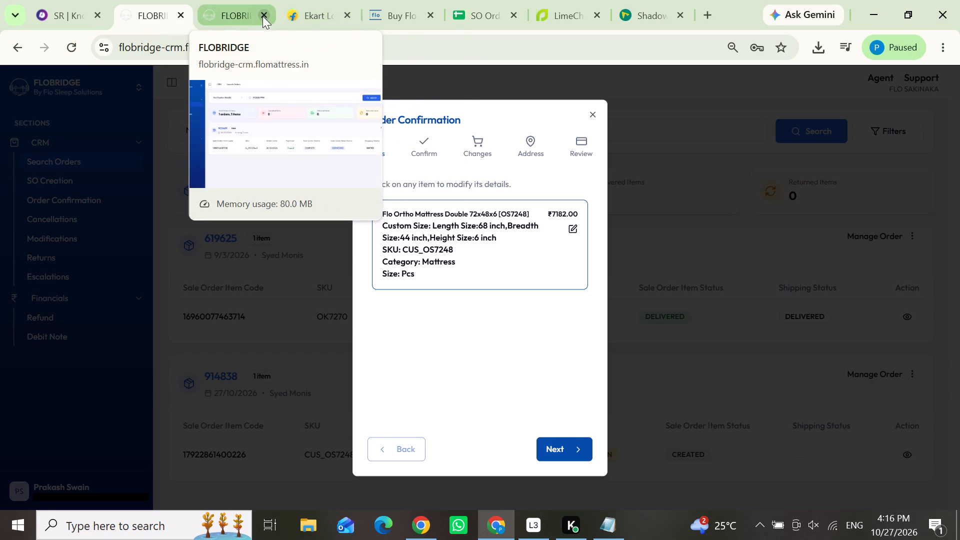
{"action": "left_click", "coordinate": [317, 16]}
{"action": "scroll", "coordinate": [436, 264], "scroll_direction": "down", "scroll_amount": 1}
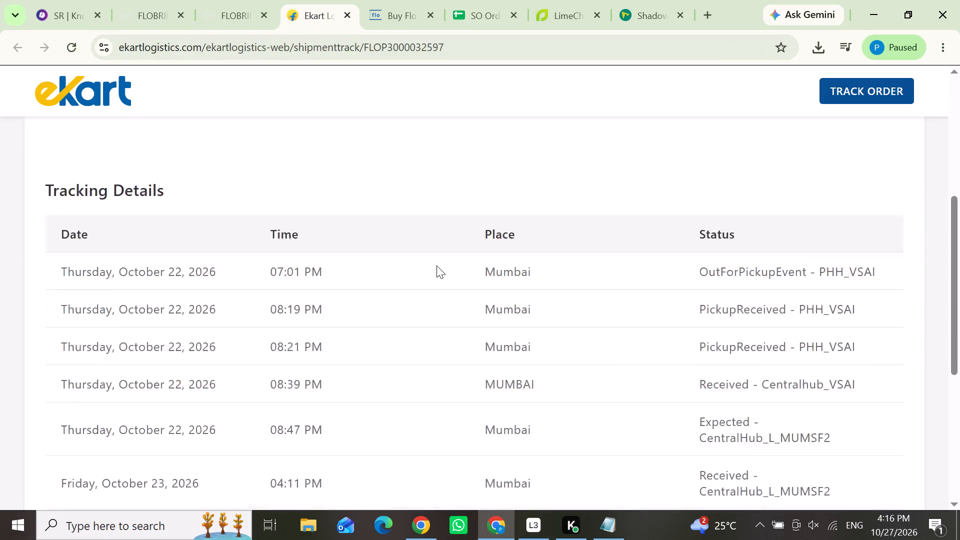
{"action": "scroll", "coordinate": [436, 265], "scroll_direction": "down", "scroll_amount": 2}
{"action": "left_click_drag", "start_coordinate": [959, 429], "coordinate": [958, 416]}
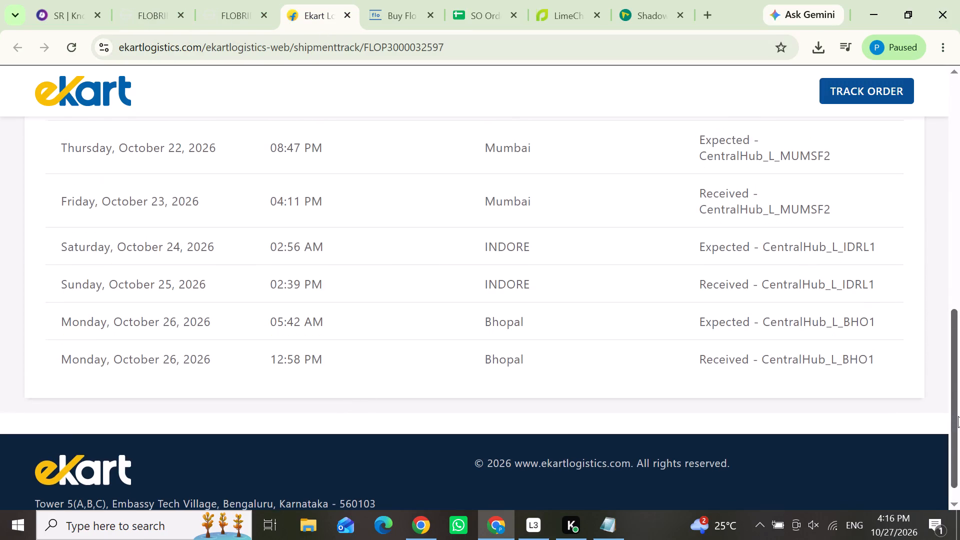
{"action": "left_click_drag", "start_coordinate": [958, 416], "coordinate": [959, 239]}
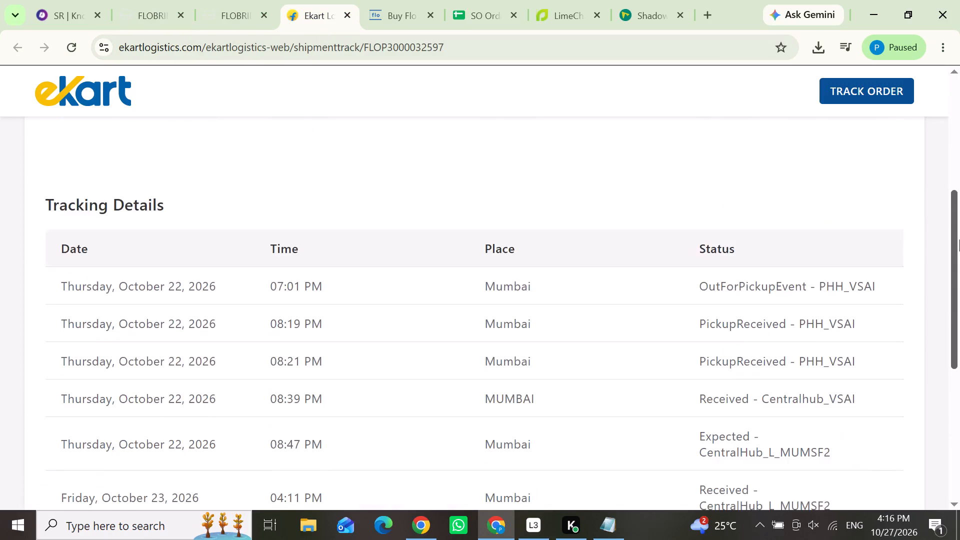
{"action": "left_click_drag", "start_coordinate": [959, 239], "coordinate": [959, 233]}
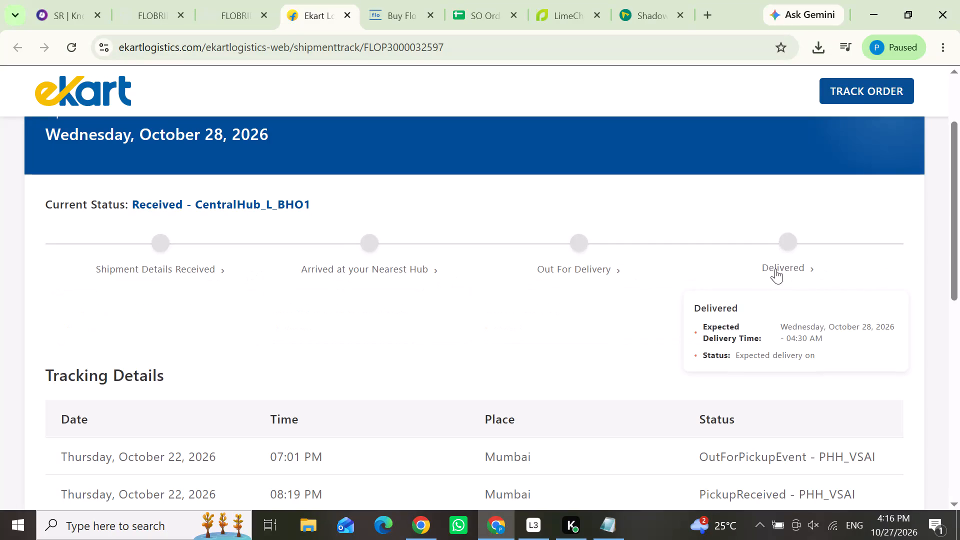
{"action": "left_click", "coordinate": [62, 8]}
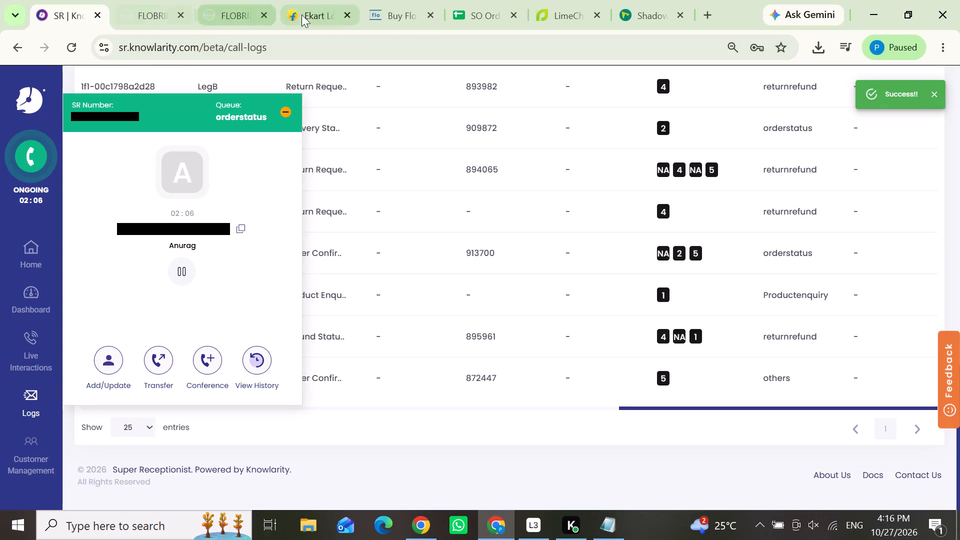
{"action": "left_click", "coordinate": [344, 13]}
{"action": "left_click", "coordinate": [230, 18]}
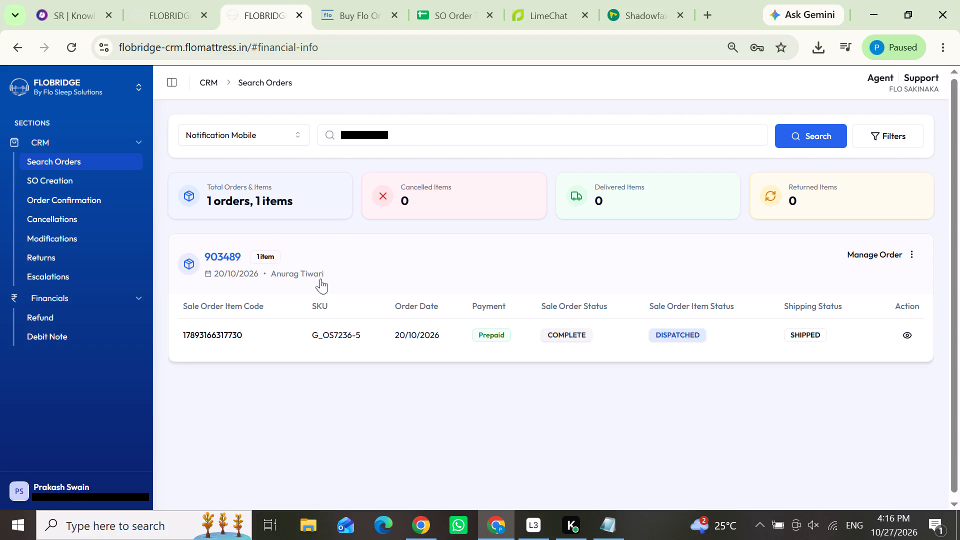
{"action": "left_click", "coordinate": [163, 0]}
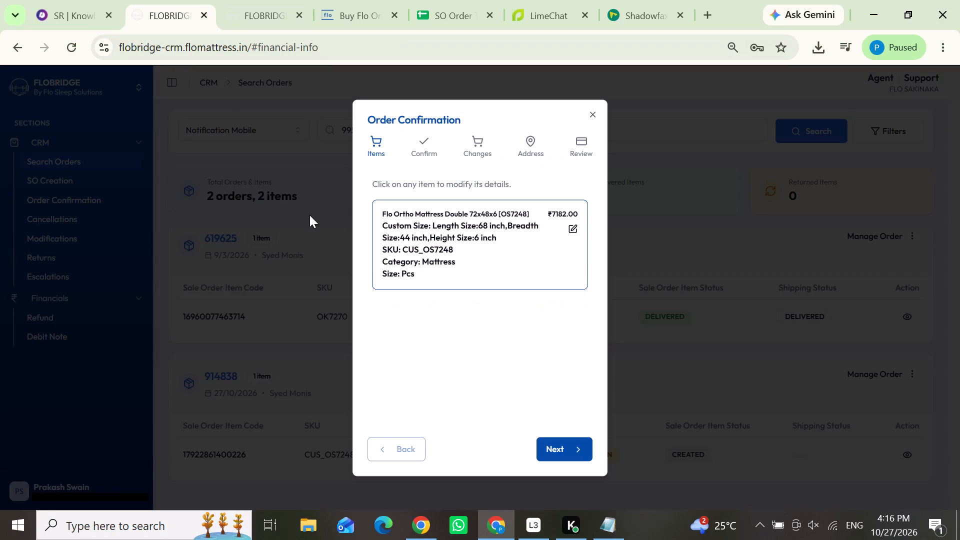
{"action": "left_click", "coordinate": [891, 352]}
{"action": "scroll", "coordinate": [641, 380], "scroll_direction": "down", "scroll_amount": 2}
{"action": "left_click", "coordinate": [903, 456]}
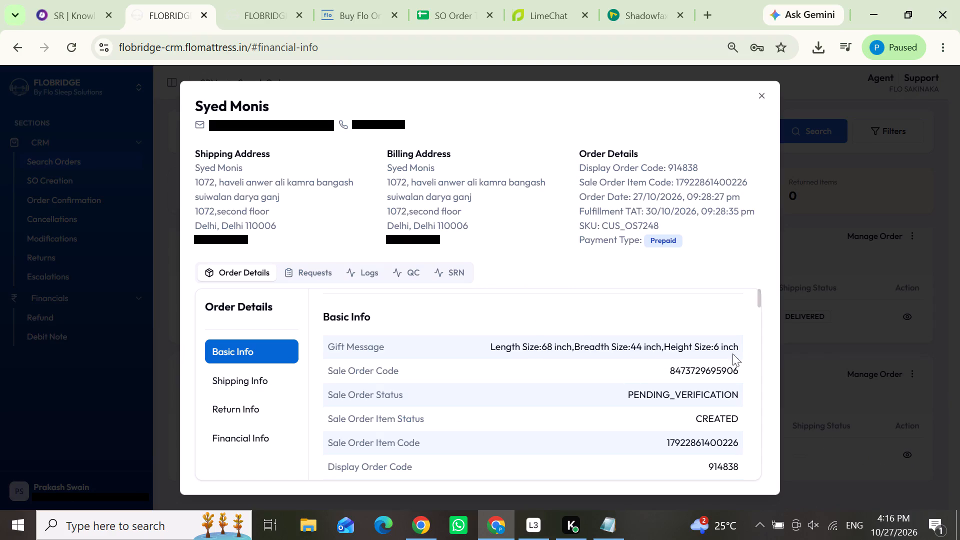
{"action": "left_click", "coordinate": [900, 346]}
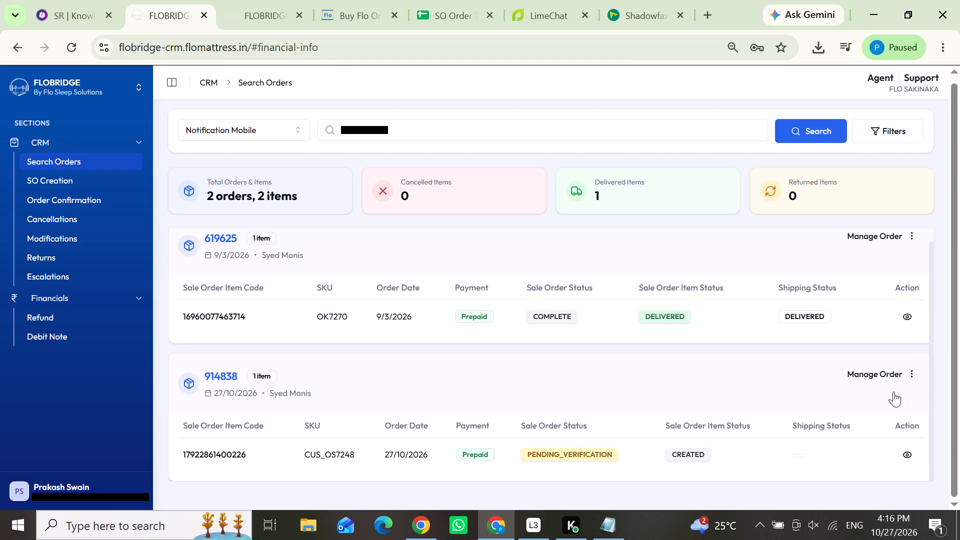
{"action": "left_click", "coordinate": [889, 377]}
{"action": "left_click", "coordinate": [860, 419]}
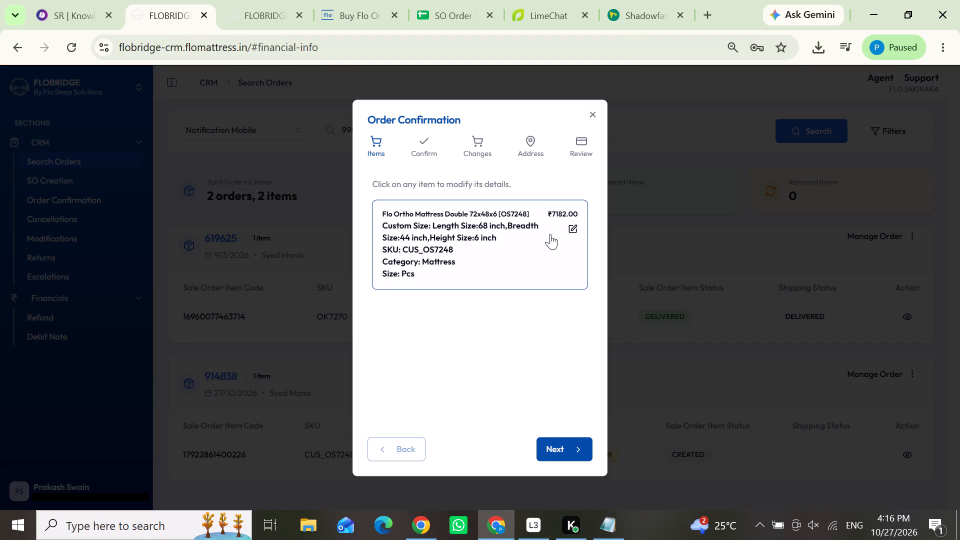
{"action": "left_click", "coordinate": [574, 226]}
{"action": "left_click", "coordinate": [478, 245]}
{"action": "left_click", "coordinate": [463, 256]}
{"action": "left_click", "coordinate": [442, 303]}
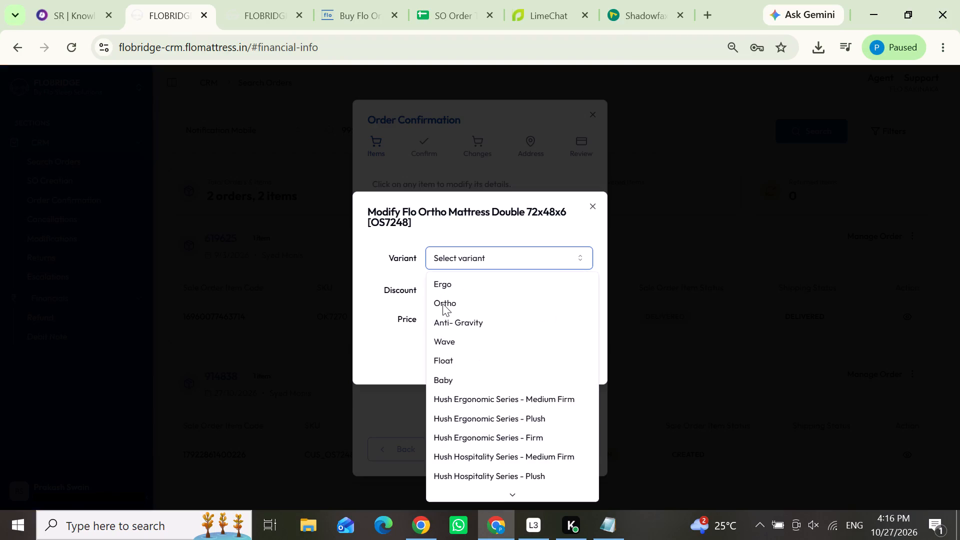
{"action": "left_click", "coordinate": [459, 281]}
{"action": "left_click", "coordinate": [444, 373]}
Set the mattress's custom length to 68 inches, breadth to 44 inches, thickness to 6 and color to Grey.
{"action": "left_click", "coordinate": [423, 276]}
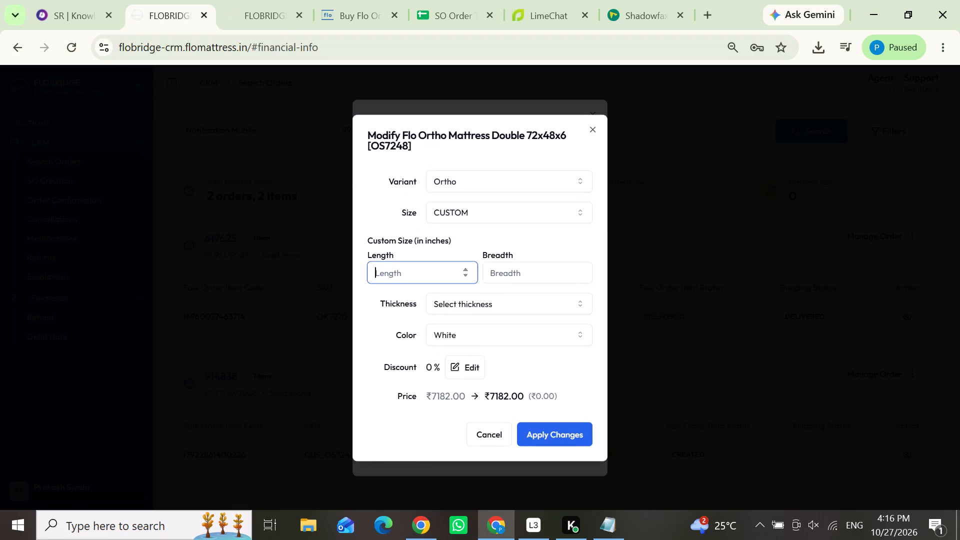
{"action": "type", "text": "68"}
{"action": "left_click", "coordinate": [505, 273]}
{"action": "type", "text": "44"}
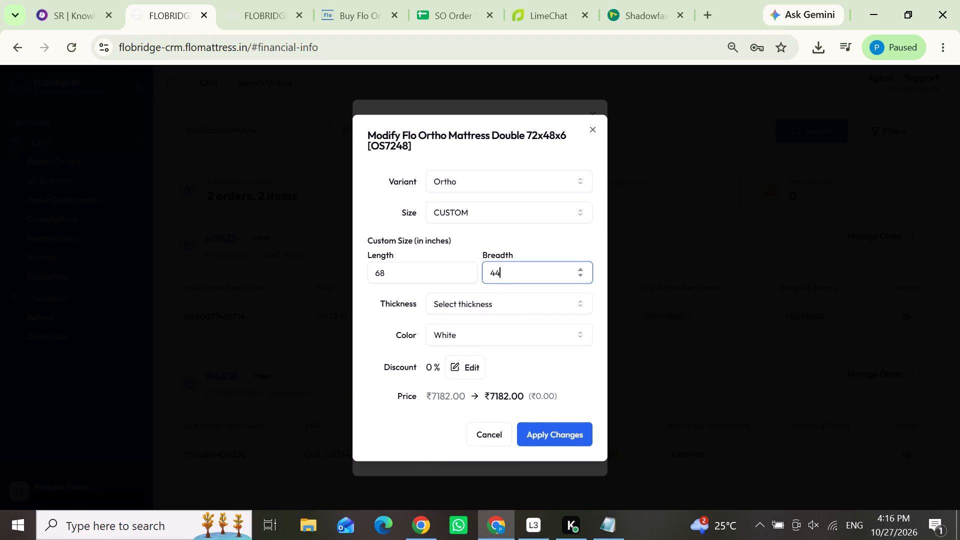
{"action": "left_click", "coordinate": [509, 297]}
{"action": "left_click", "coordinate": [435, 347]}
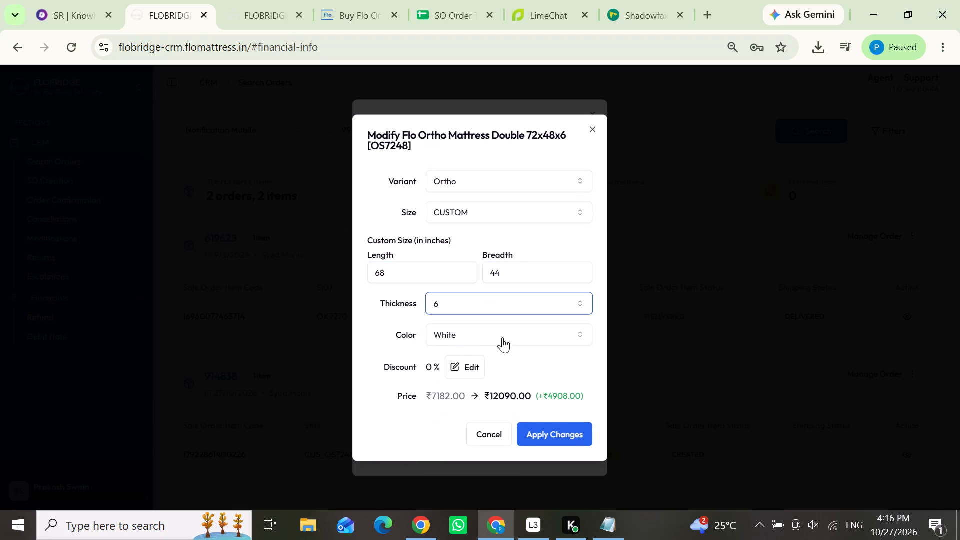
{"action": "left_click", "coordinate": [487, 338]}
{"action": "left_click", "coordinate": [449, 380]}
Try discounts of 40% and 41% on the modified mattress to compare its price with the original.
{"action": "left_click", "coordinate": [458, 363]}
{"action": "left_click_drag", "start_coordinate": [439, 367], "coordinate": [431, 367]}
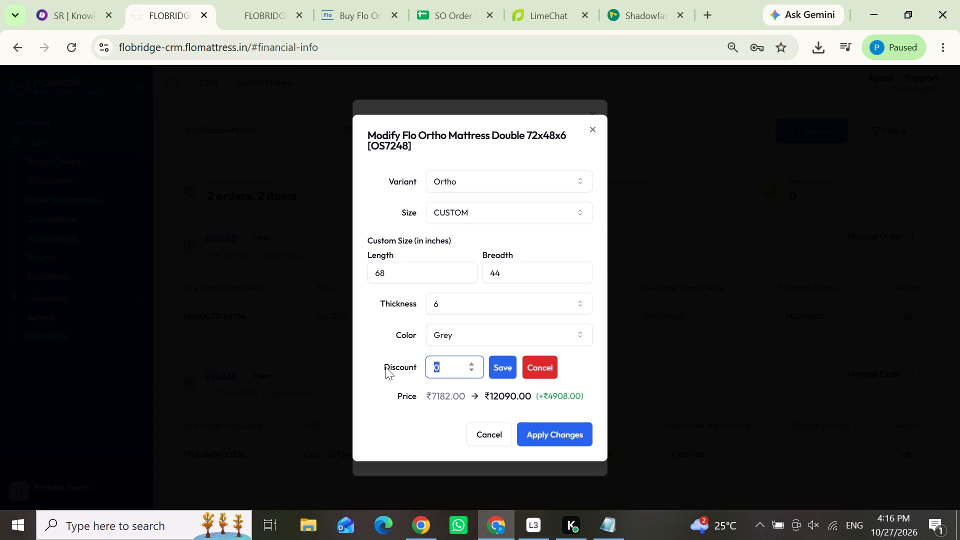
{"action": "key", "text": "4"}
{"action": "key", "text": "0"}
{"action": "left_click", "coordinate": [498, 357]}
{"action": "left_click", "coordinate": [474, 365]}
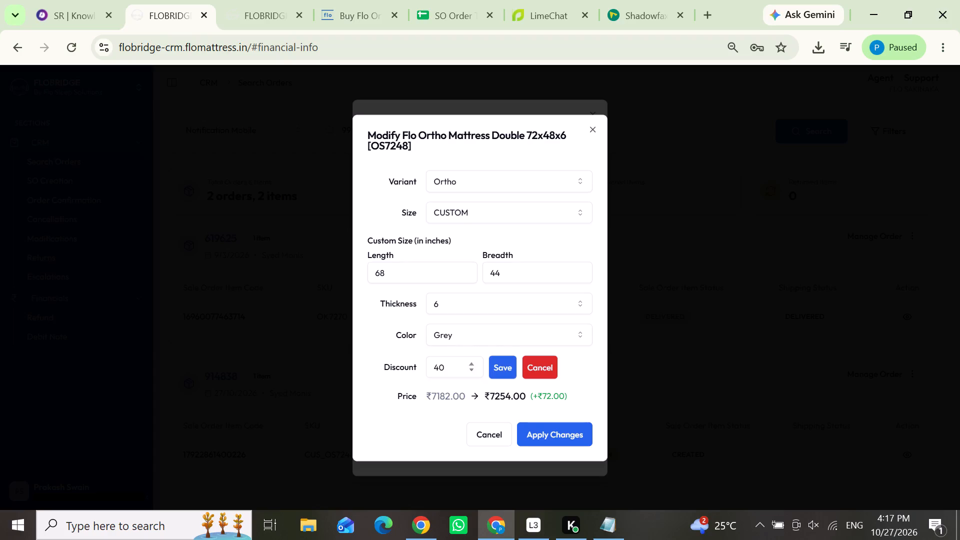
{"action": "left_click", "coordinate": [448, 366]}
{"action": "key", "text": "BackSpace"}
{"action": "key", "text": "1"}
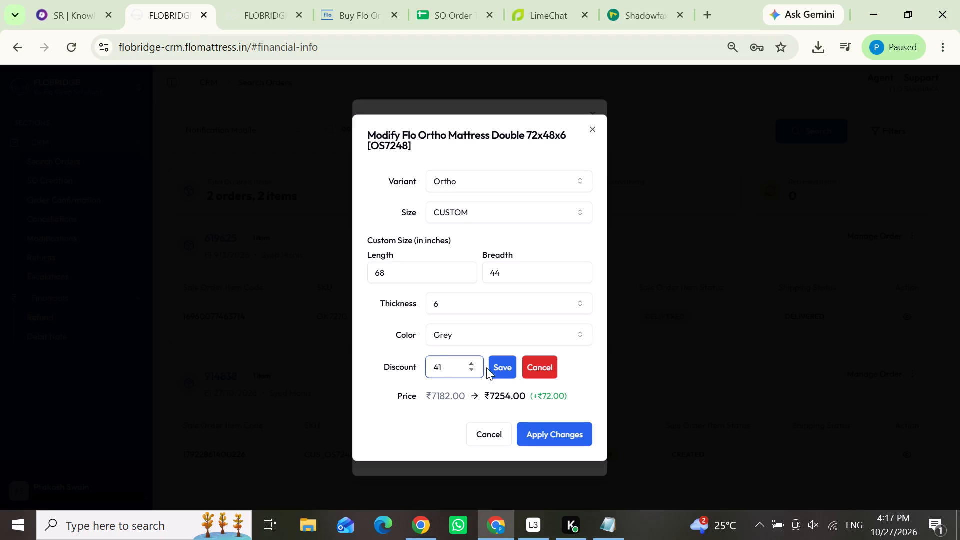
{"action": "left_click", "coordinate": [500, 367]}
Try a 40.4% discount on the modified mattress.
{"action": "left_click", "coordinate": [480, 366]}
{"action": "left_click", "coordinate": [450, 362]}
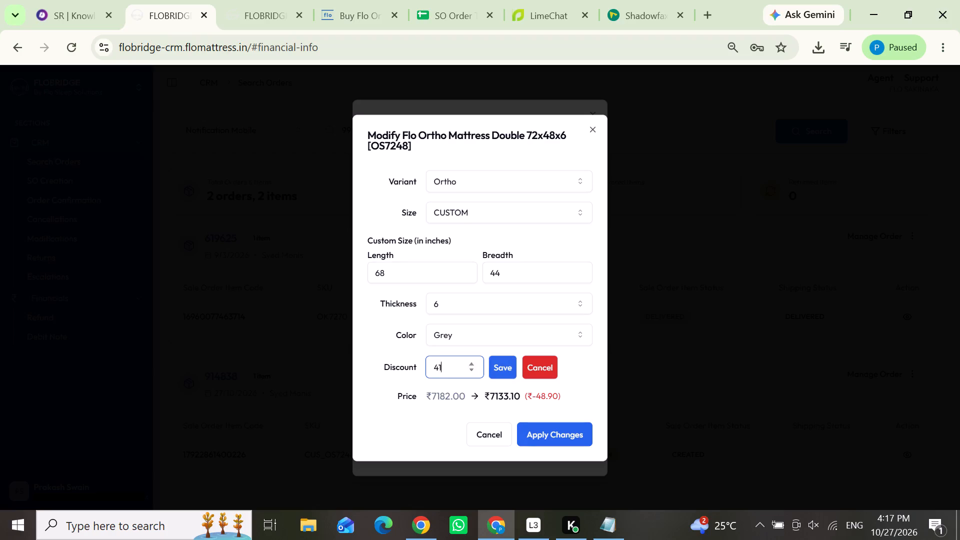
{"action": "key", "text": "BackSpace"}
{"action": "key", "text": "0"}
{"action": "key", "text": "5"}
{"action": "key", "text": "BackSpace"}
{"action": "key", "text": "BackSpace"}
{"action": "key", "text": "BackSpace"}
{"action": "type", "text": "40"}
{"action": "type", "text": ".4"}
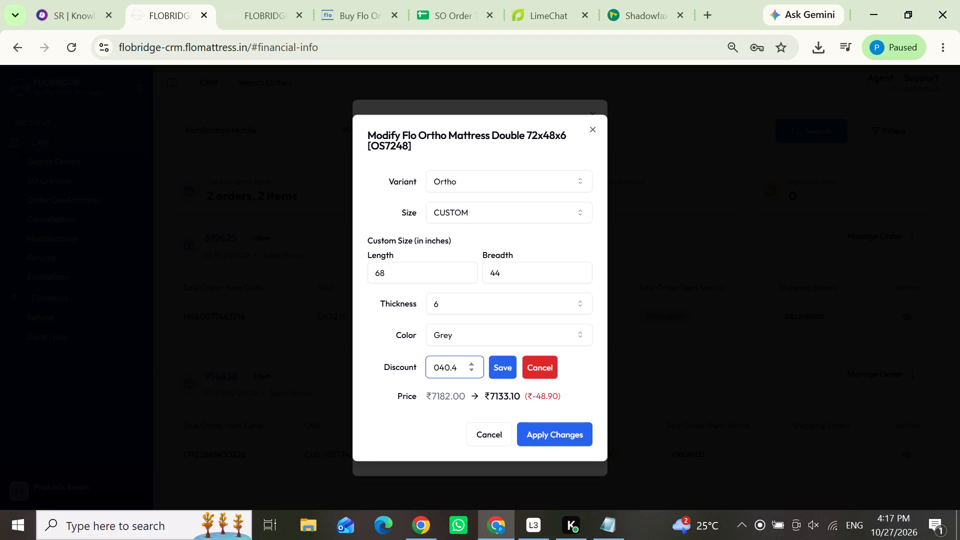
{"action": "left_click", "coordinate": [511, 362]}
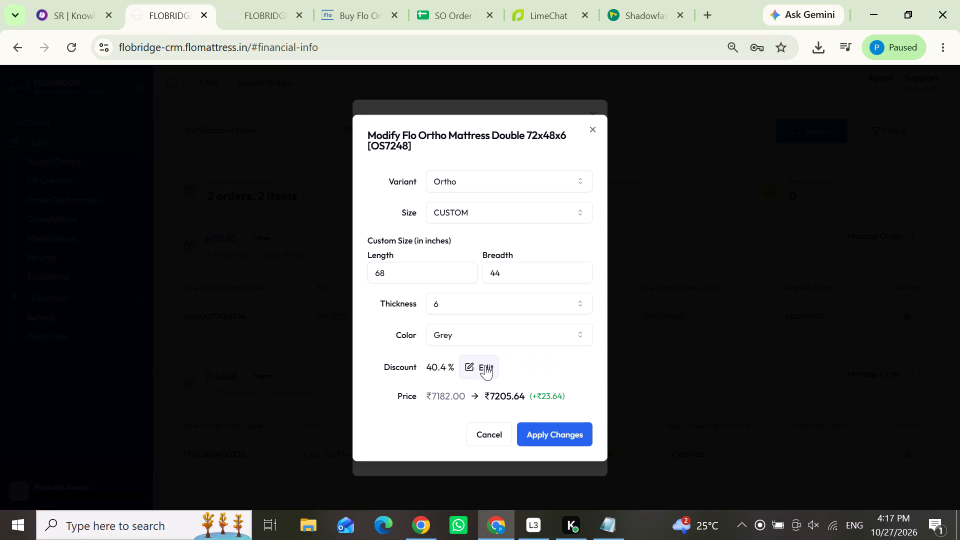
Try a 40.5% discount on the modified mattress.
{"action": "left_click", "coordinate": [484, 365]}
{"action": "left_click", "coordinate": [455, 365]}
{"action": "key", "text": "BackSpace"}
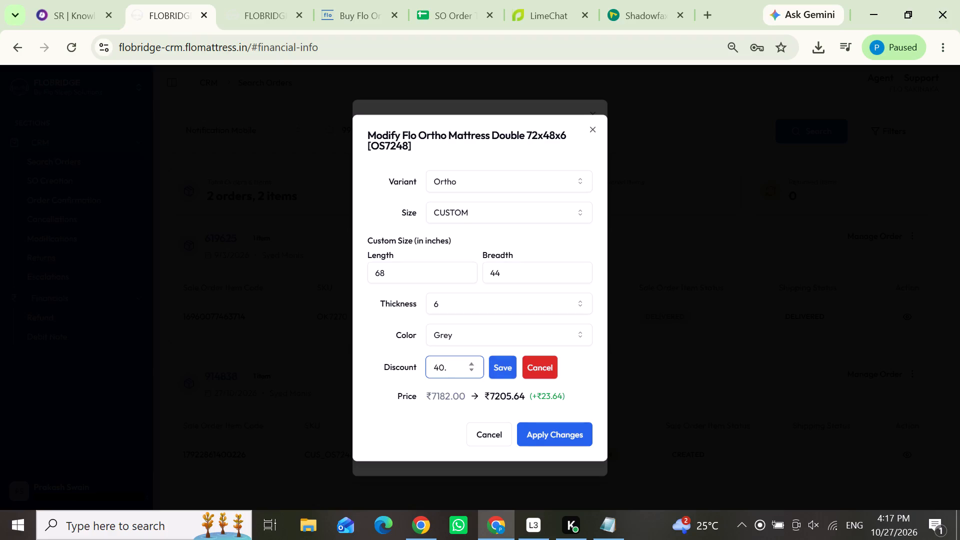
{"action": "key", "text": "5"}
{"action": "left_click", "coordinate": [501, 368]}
Set the mattress discount to 40.6% and apply the item changes.
{"action": "left_click", "coordinate": [485, 368]}
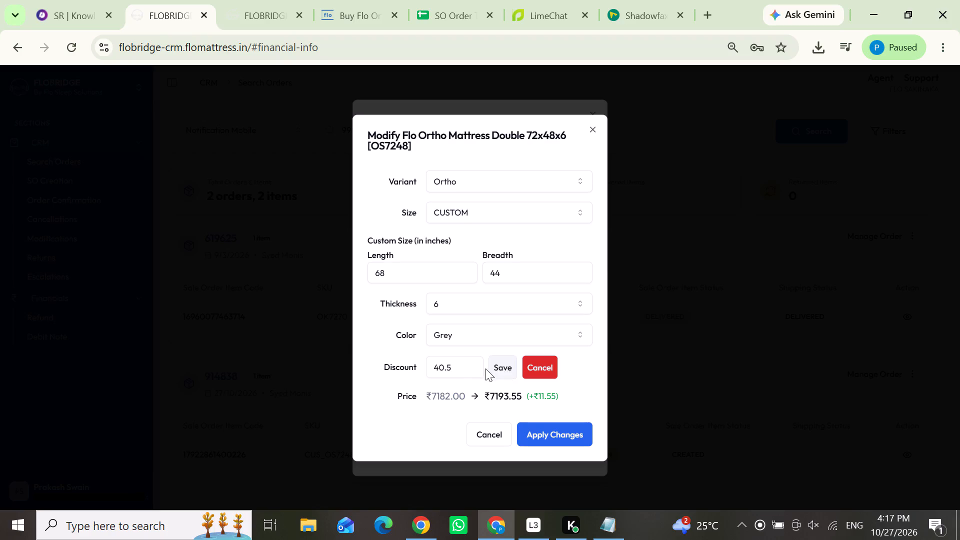
{"action": "left_click", "coordinate": [457, 368]}
{"action": "key", "text": "BackSpace"}
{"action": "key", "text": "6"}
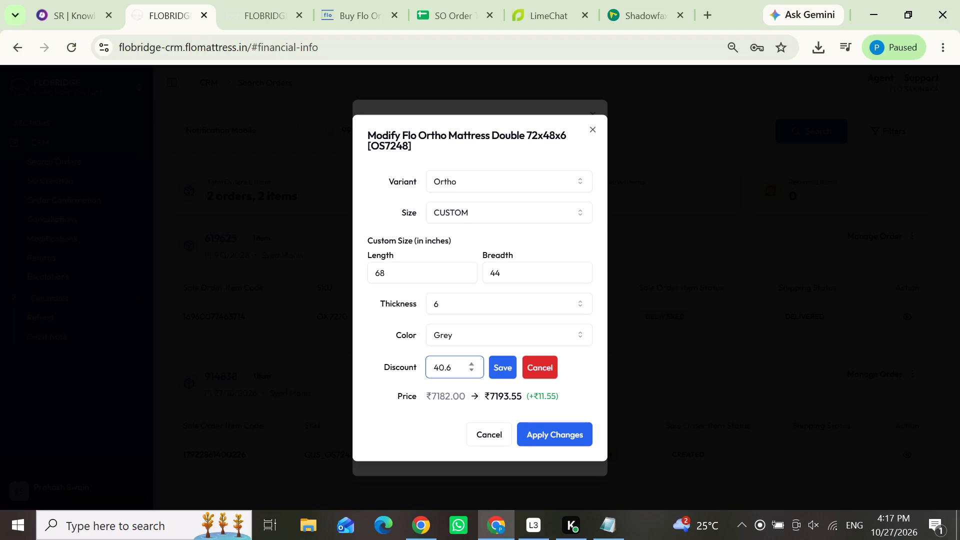
{"action": "left_click", "coordinate": [492, 368]}
{"action": "left_click", "coordinate": [536, 433]}
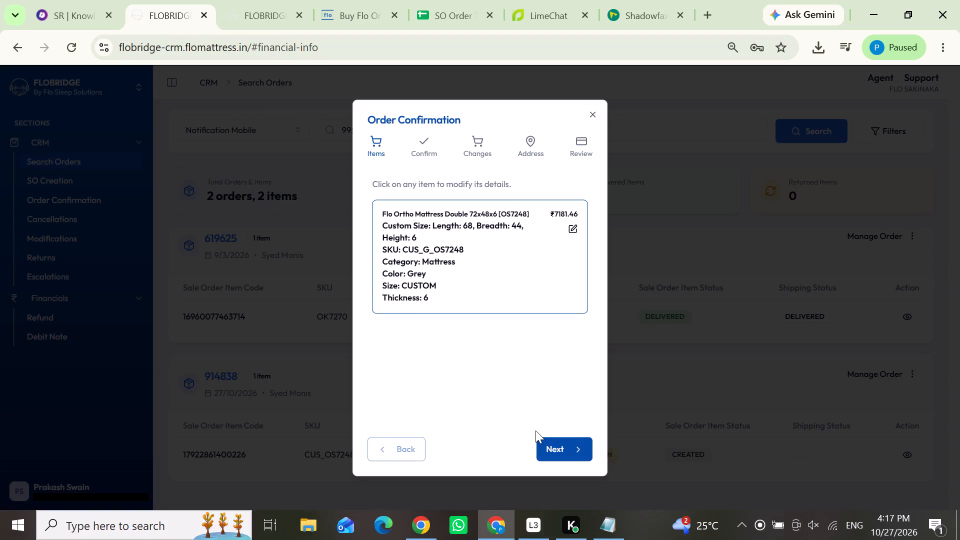
{"action": "left_click", "coordinate": [561, 448]}
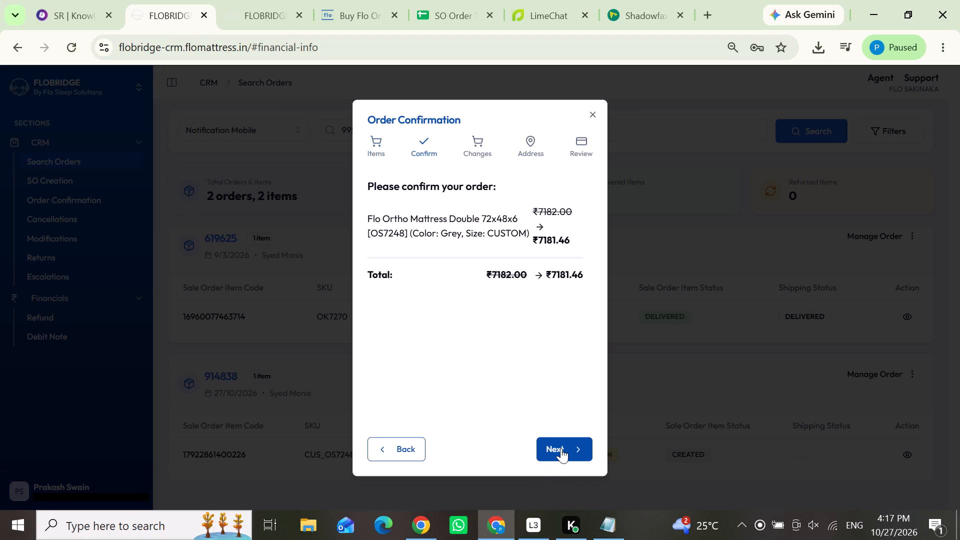
{"action": "left_click", "coordinate": [561, 448]}
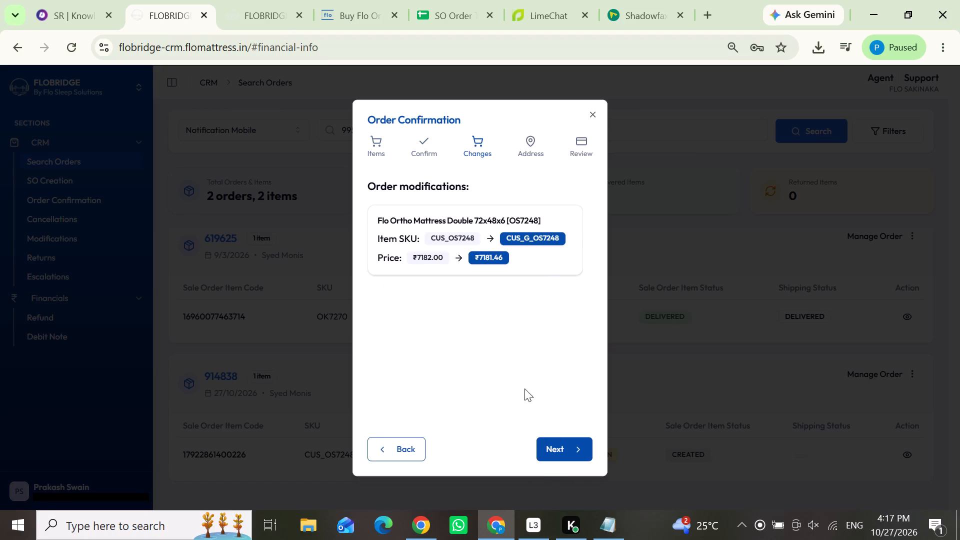
{"action": "left_click", "coordinate": [547, 444]}
{"action": "scroll", "coordinate": [507, 347], "scroll_direction": "down", "scroll_amount": 2}
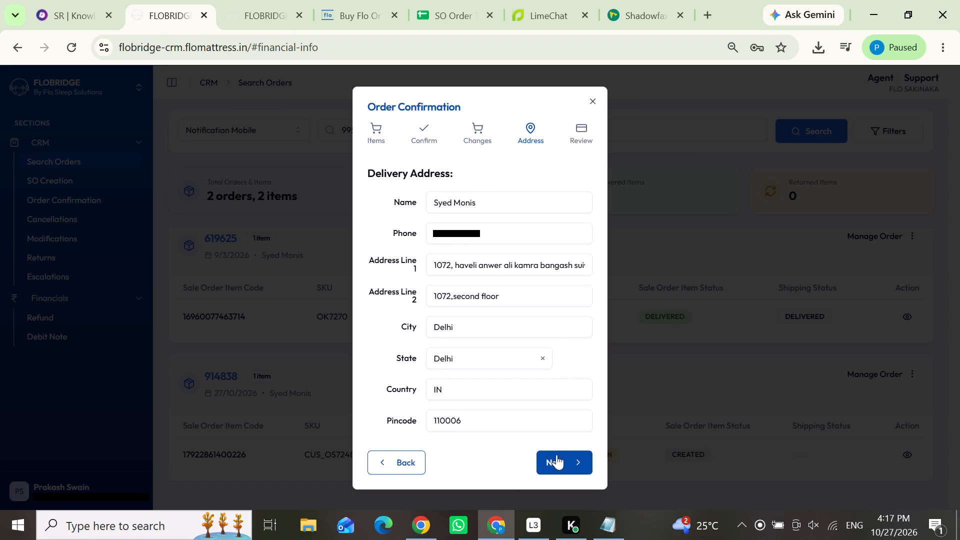
{"action": "left_click", "coordinate": [556, 461]}
{"action": "scroll", "coordinate": [523, 381], "scroll_direction": "down", "scroll_amount": 3}
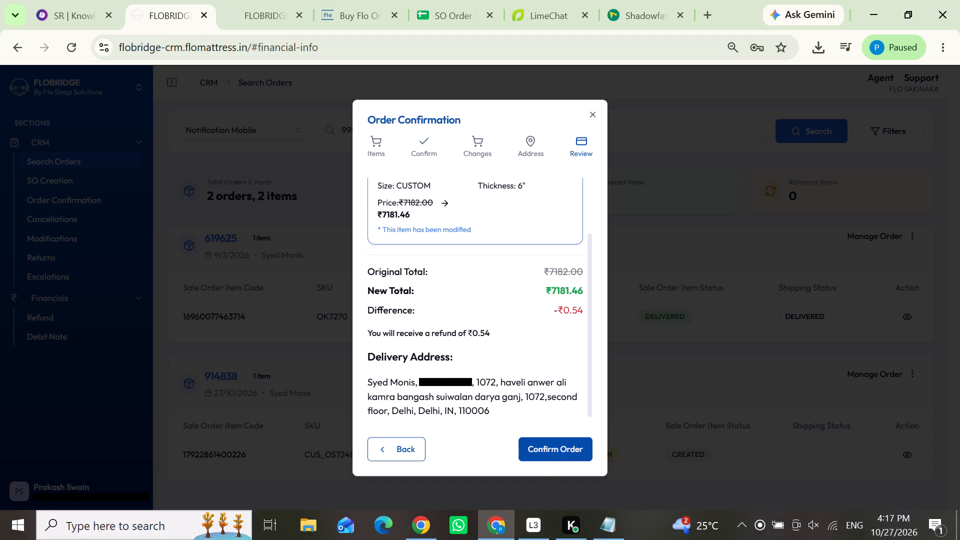
{"action": "scroll", "coordinate": [533, 381], "scroll_direction": "up", "scroll_amount": 1}
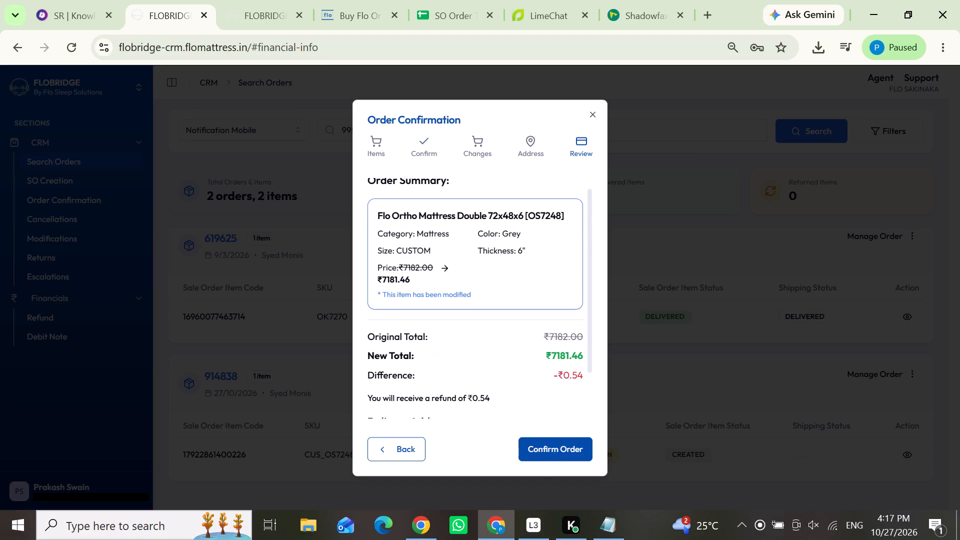
{"action": "scroll", "coordinate": [533, 381], "scroll_direction": "down", "scroll_amount": 1}
{"action": "left_click", "coordinate": [548, 447]}
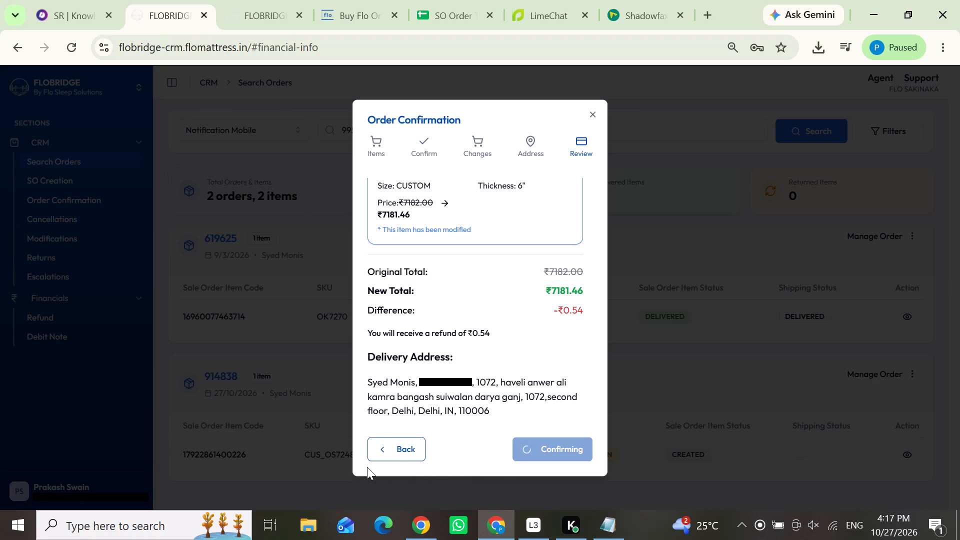
Copy the ongoing caller's number from Knowlarity and search Flobridge orders by that notification mobile, without the country prefix.
{"action": "left_click", "coordinate": [72, 15]}
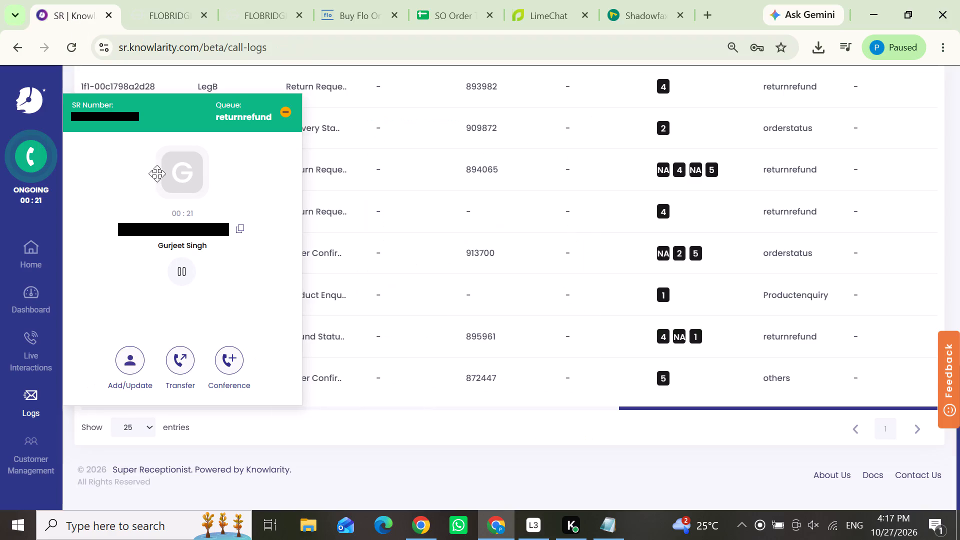
{"action": "left_click", "coordinate": [242, 225]}
{"action": "left_click", "coordinate": [243, 16]}
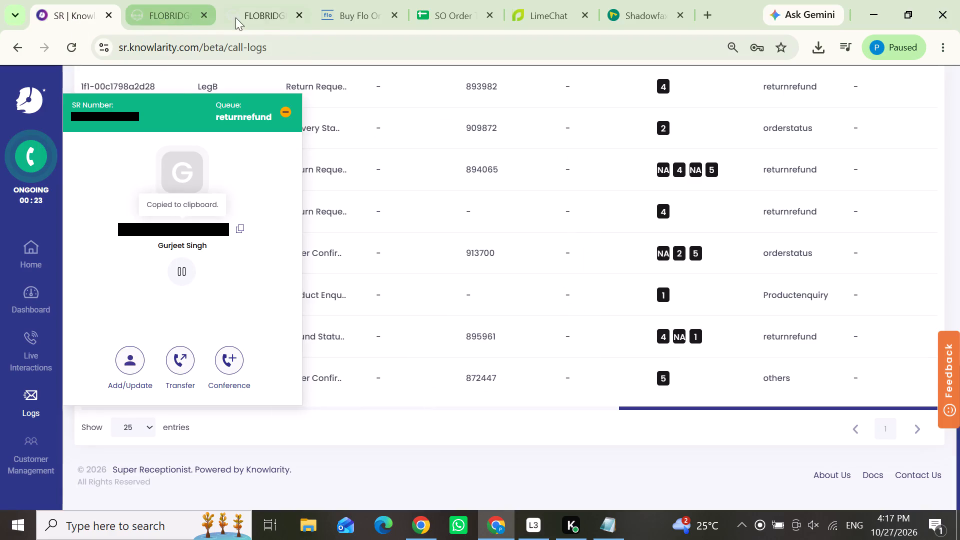
{"action": "left_click_drag", "start_coordinate": [403, 134], "coordinate": [285, 128]}
{"action": "key", "text": "ctrl+v"}
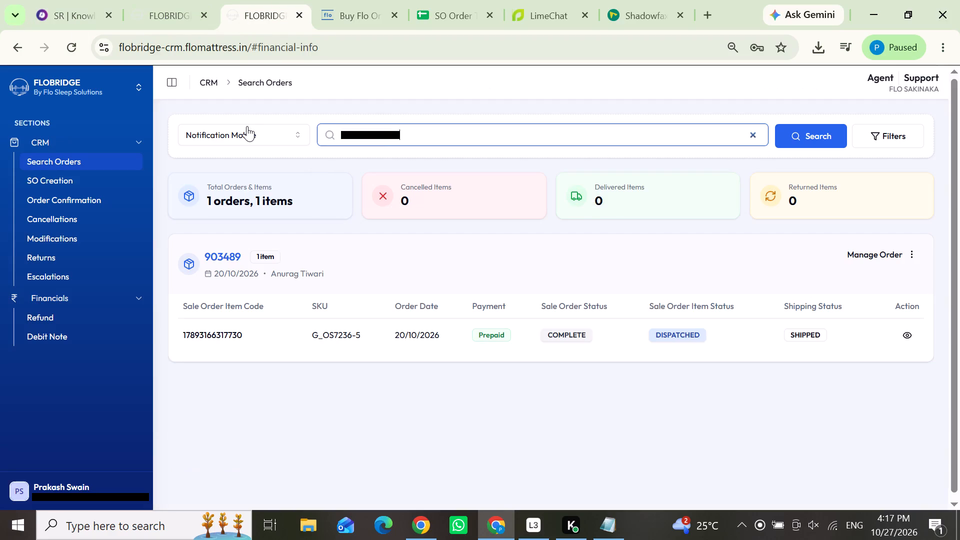
{"action": "left_click_drag", "start_coordinate": [353, 134], "coordinate": [343, 134]}
{"action": "key", "text": "BackSpace"}
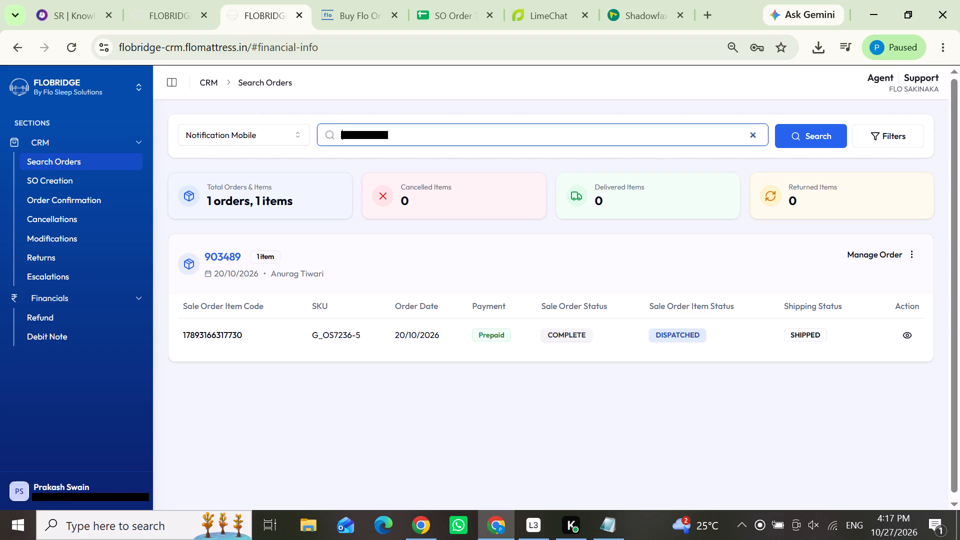
{"action": "left_click", "coordinate": [827, 139]}
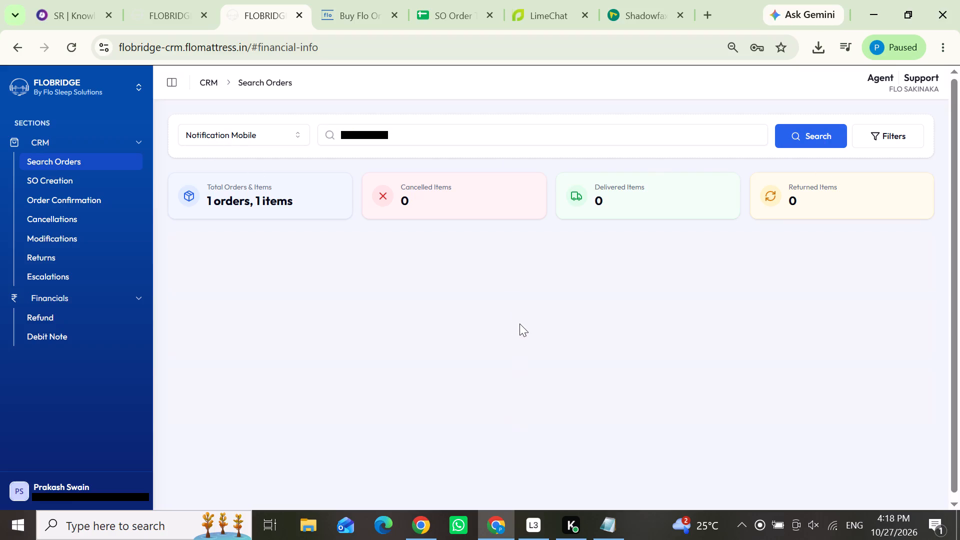
{"action": "double_click", "coordinate": [797, 136]}
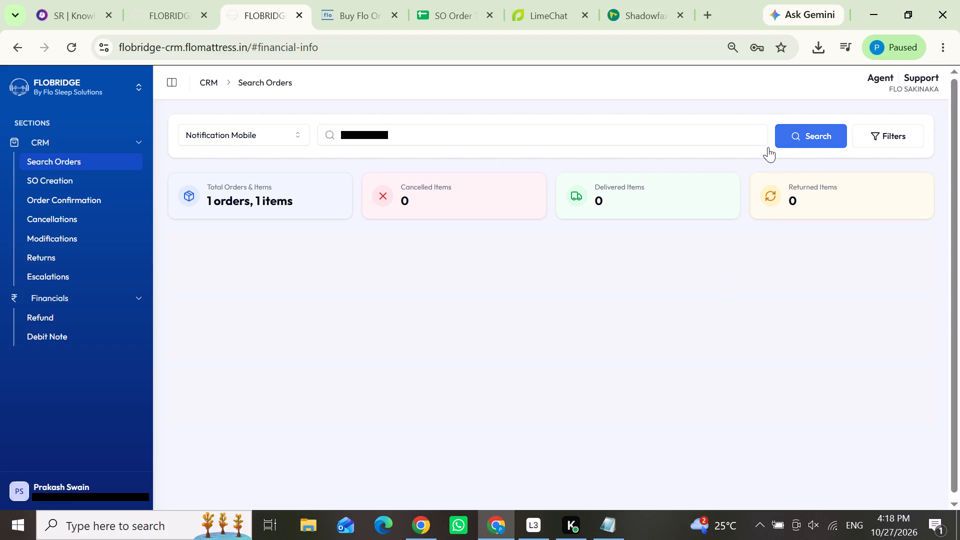
{"action": "left_click", "coordinate": [157, 0]}
{"action": "left_click", "coordinate": [913, 450]}
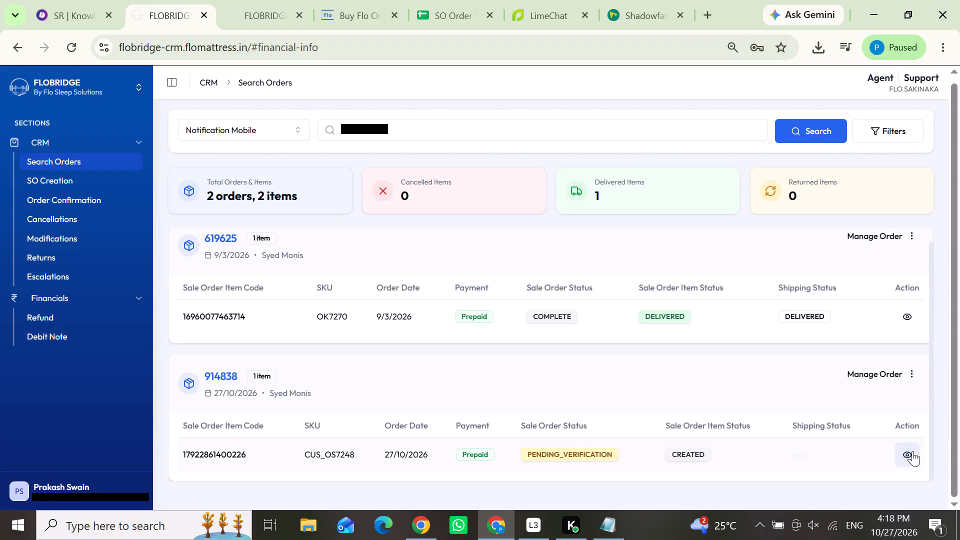
{"action": "left_click", "coordinate": [352, 272]}
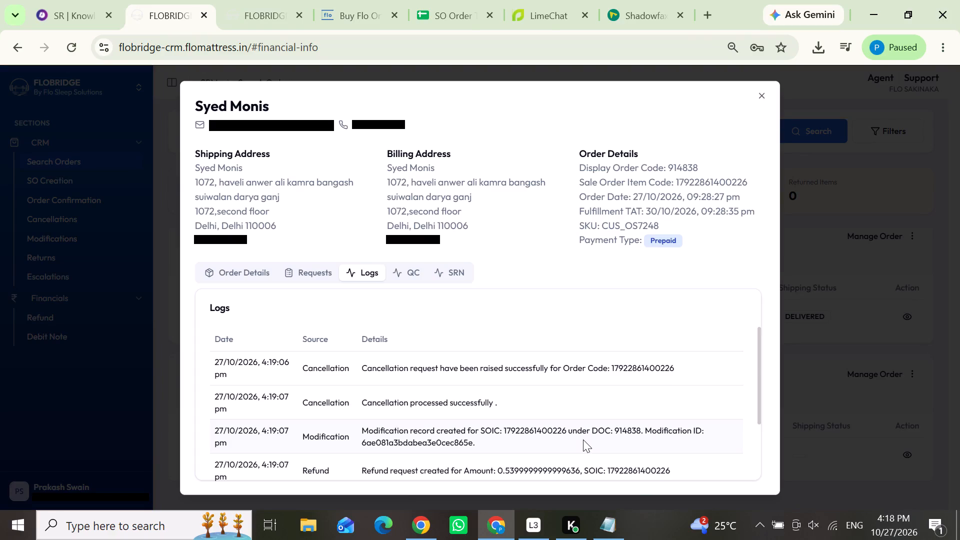
{"action": "scroll", "coordinate": [574, 432], "scroll_direction": "down", "scroll_amount": 3}
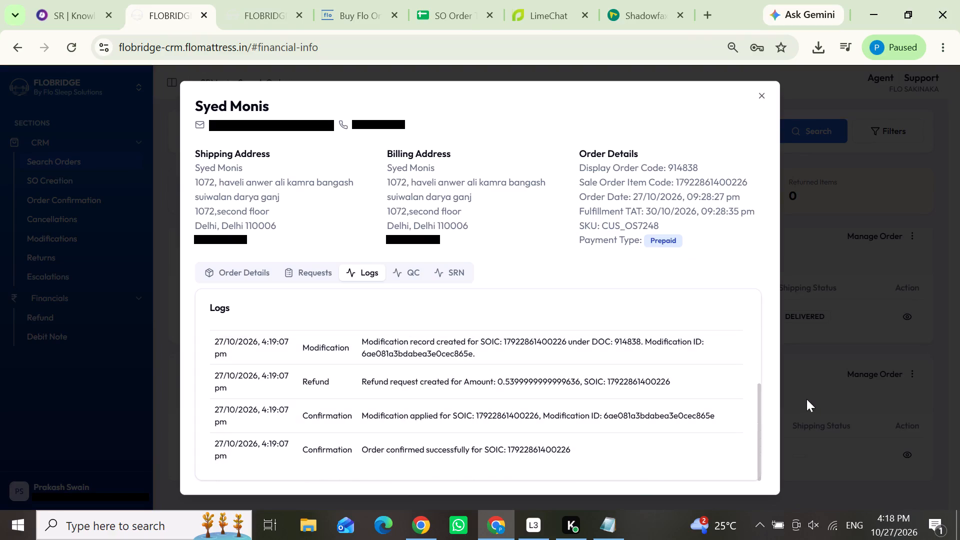
{"action": "left_click", "coordinate": [817, 391]}
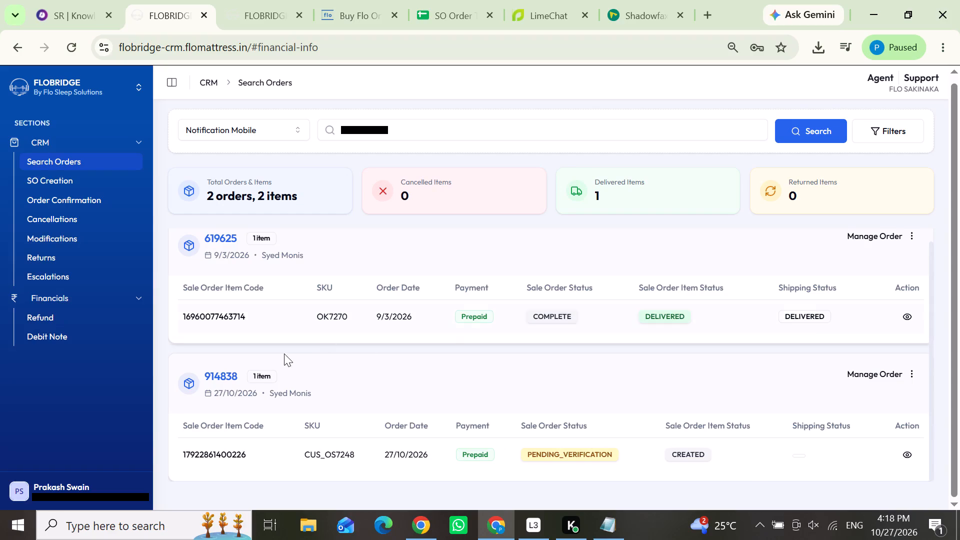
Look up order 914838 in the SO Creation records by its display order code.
{"action": "left_click_drag", "start_coordinate": [240, 374], "coordinate": [185, 379]}
{"action": "key", "text": "ctrl+c"}
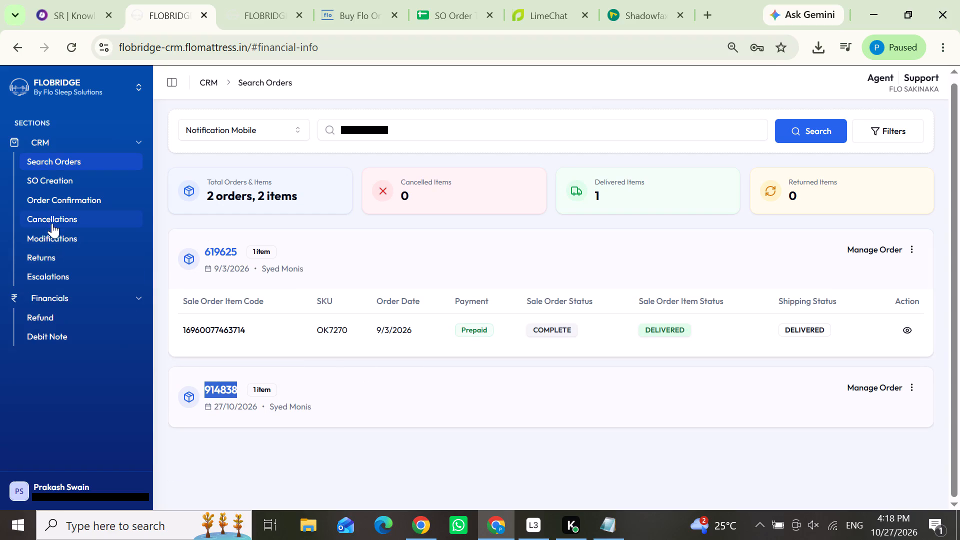
{"action": "left_click", "coordinate": [54, 180]}
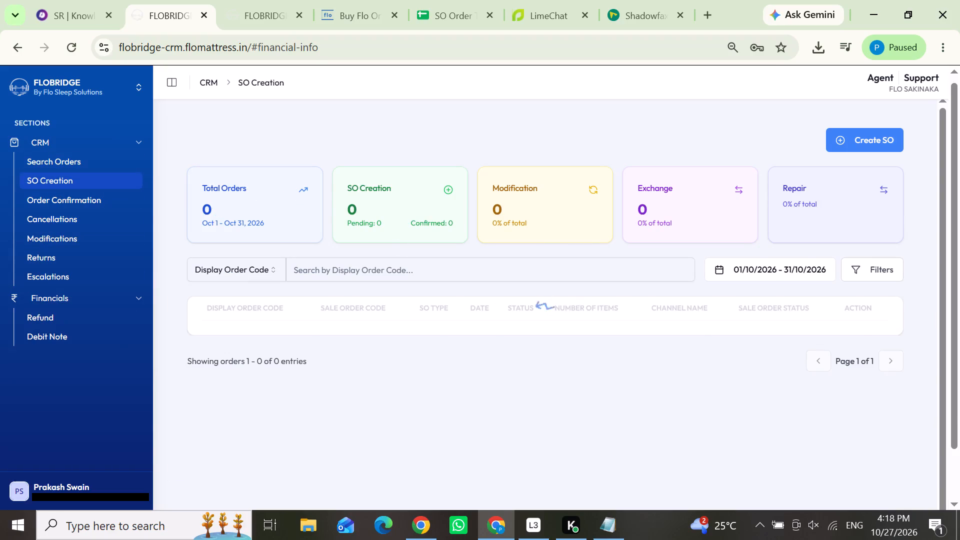
{"action": "left_click", "coordinate": [369, 269]}
{"action": "key", "text": "ctrl+v"}
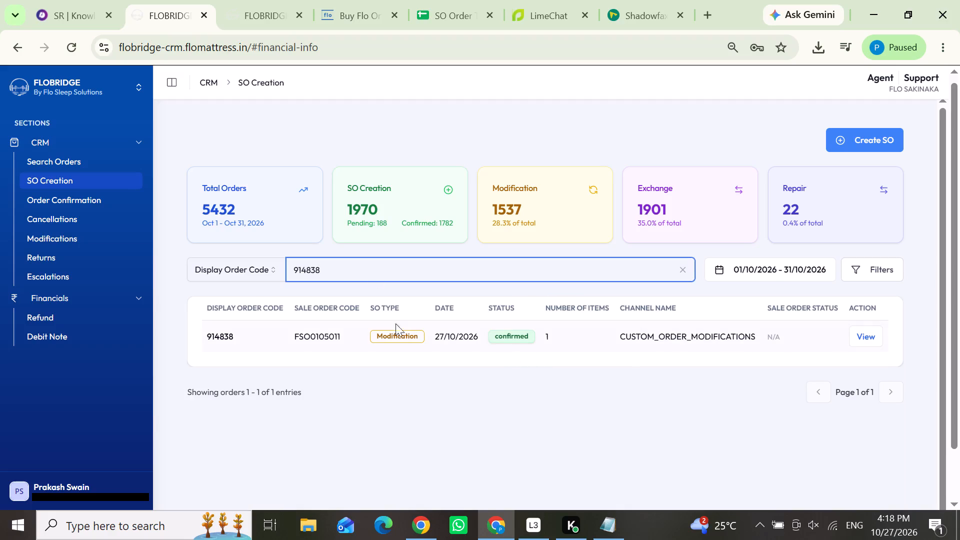
{"action": "left_click", "coordinate": [232, 0]}
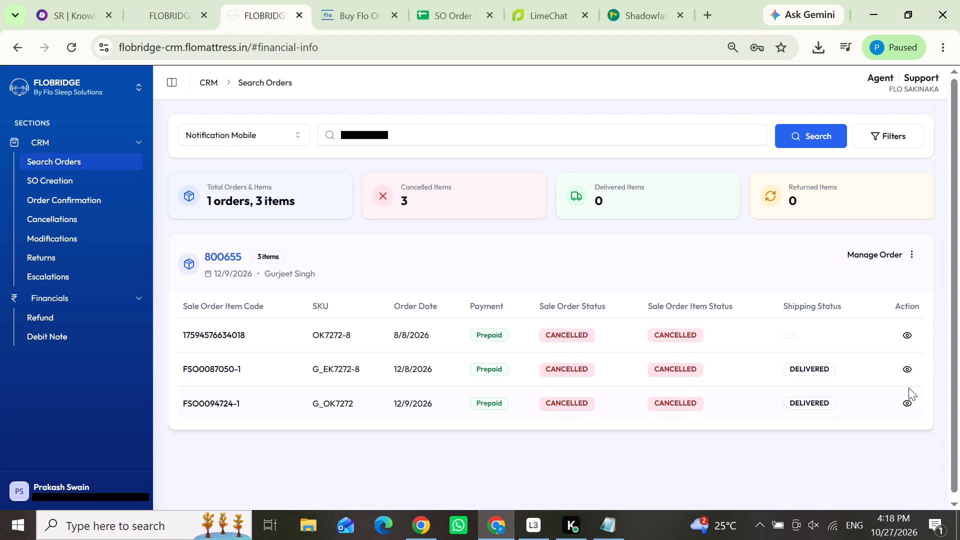
{"action": "left_click", "coordinate": [922, 413]}
{"action": "left_click", "coordinate": [906, 369]}
{"action": "left_click", "coordinate": [371, 275]}
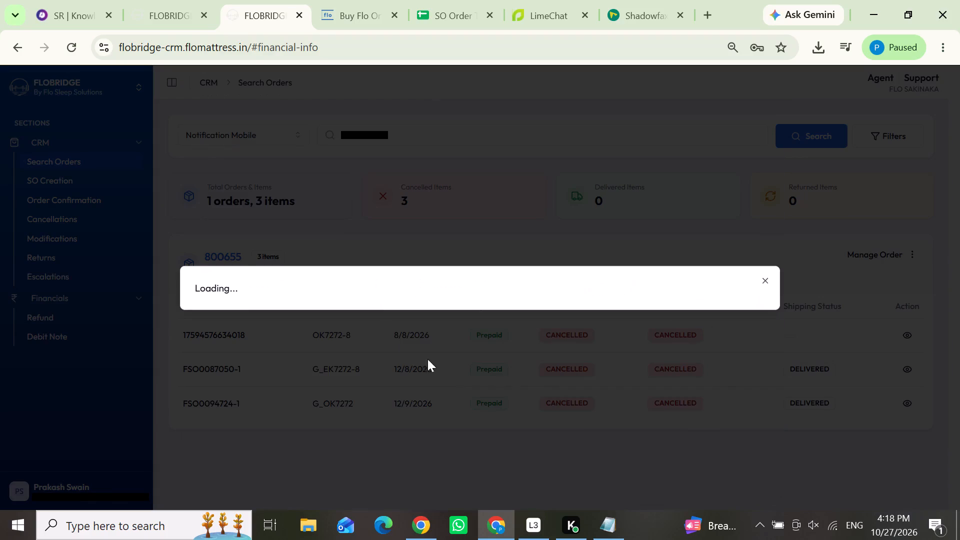
{"action": "left_click", "coordinate": [858, 375]}
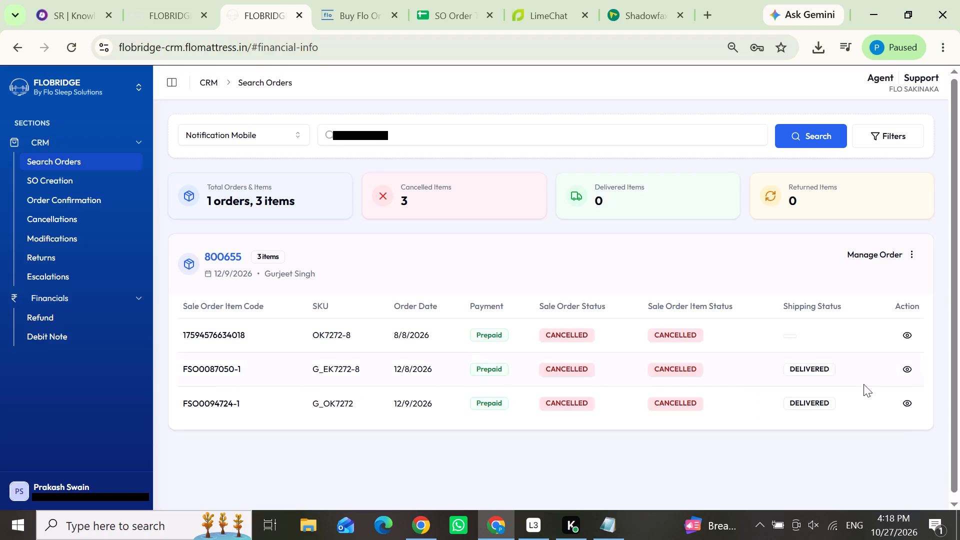
{"action": "left_click", "coordinate": [901, 403]}
{"action": "left_click", "coordinate": [363, 270]}
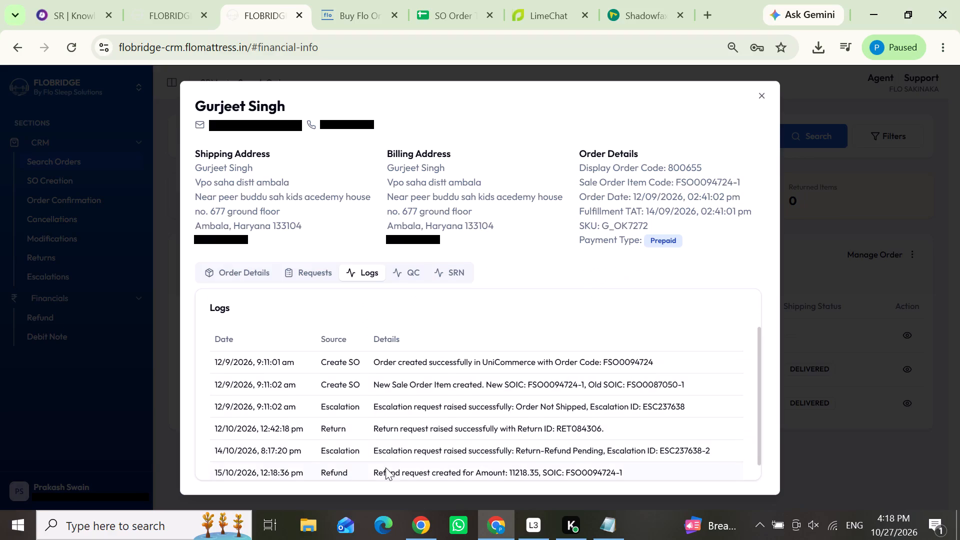
{"action": "scroll", "coordinate": [390, 456], "scroll_direction": "down", "scroll_amount": 2}
{"action": "left_click", "coordinate": [867, 384]}
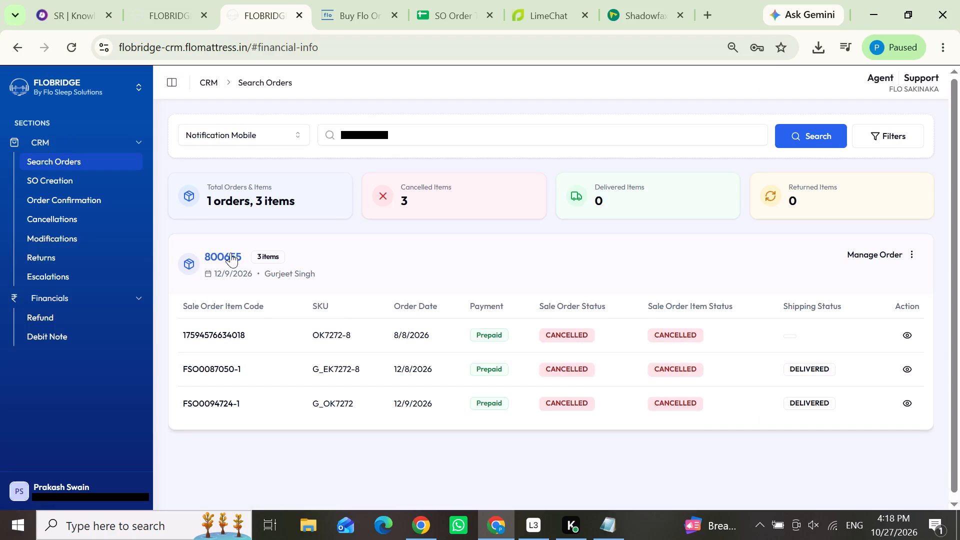
{"action": "left_click_drag", "start_coordinate": [243, 256], "coordinate": [204, 258]}
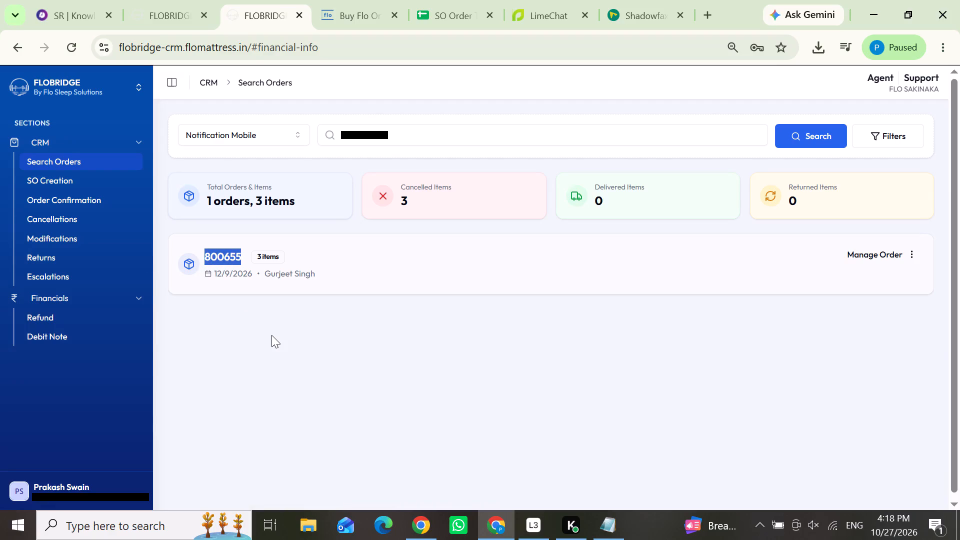
{"action": "key", "text": "ctrl+c"}
{"action": "left_click", "coordinate": [79, 322]}
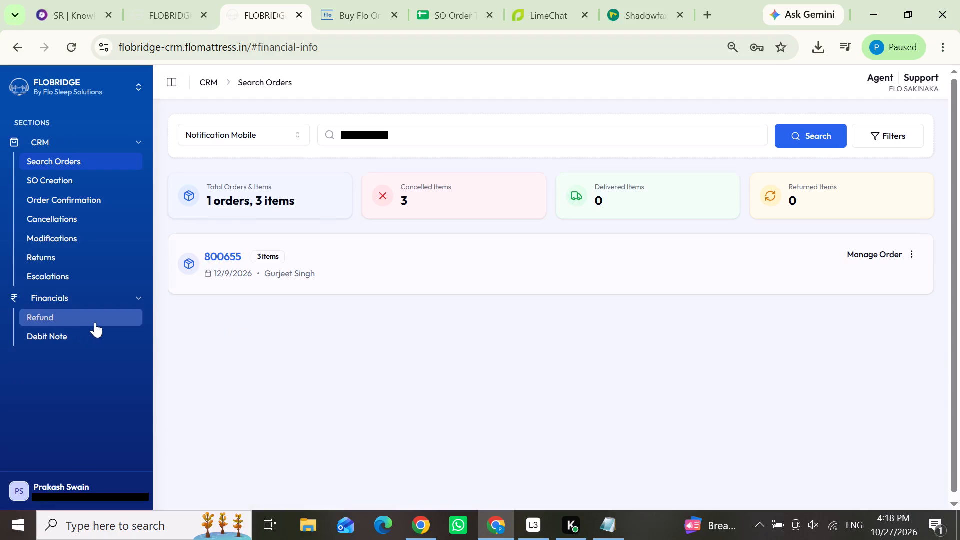
{"action": "left_click", "coordinate": [357, 273]}
{"action": "key", "text": "ctrl+v"}
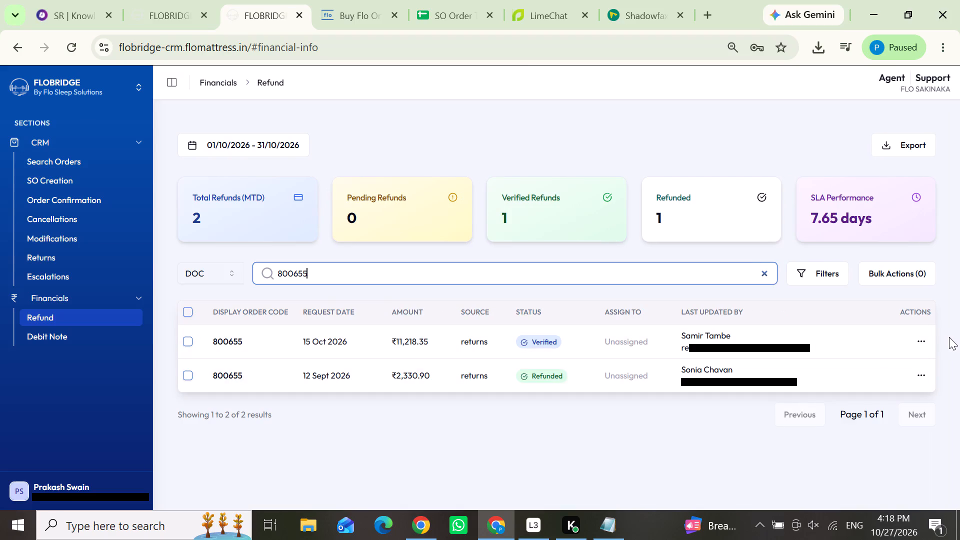
{"action": "left_click", "coordinate": [916, 338]}
{"action": "left_click", "coordinate": [896, 370]}
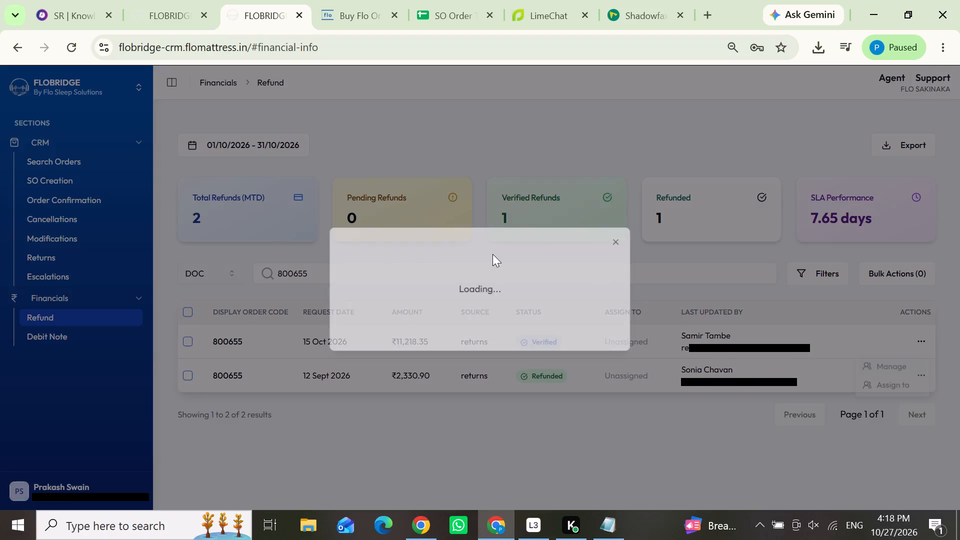
{"action": "scroll", "coordinate": [585, 325], "scroll_direction": "up", "scroll_amount": 2}
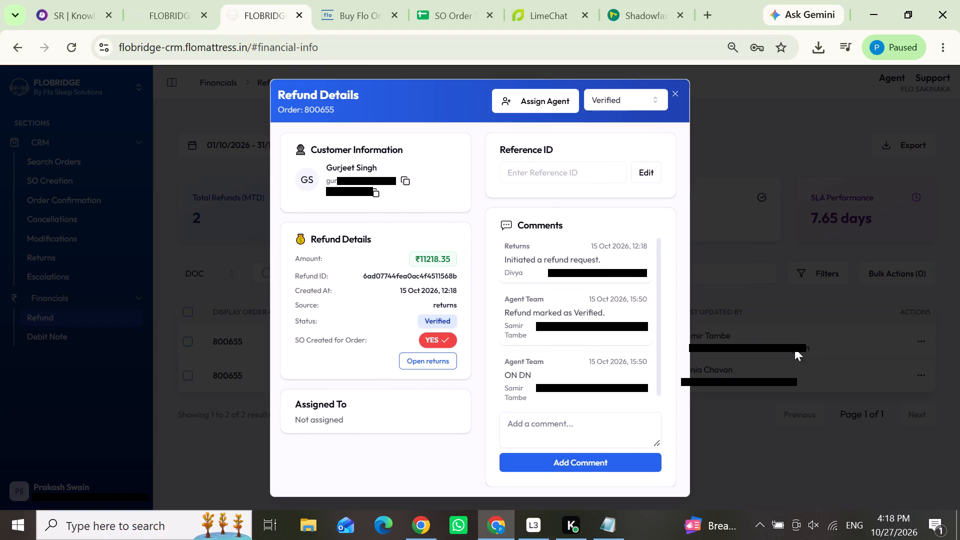
{"action": "left_click", "coordinate": [794, 348]}
{"action": "left_click_drag", "start_coordinate": [311, 271], "coordinate": [262, 277]}
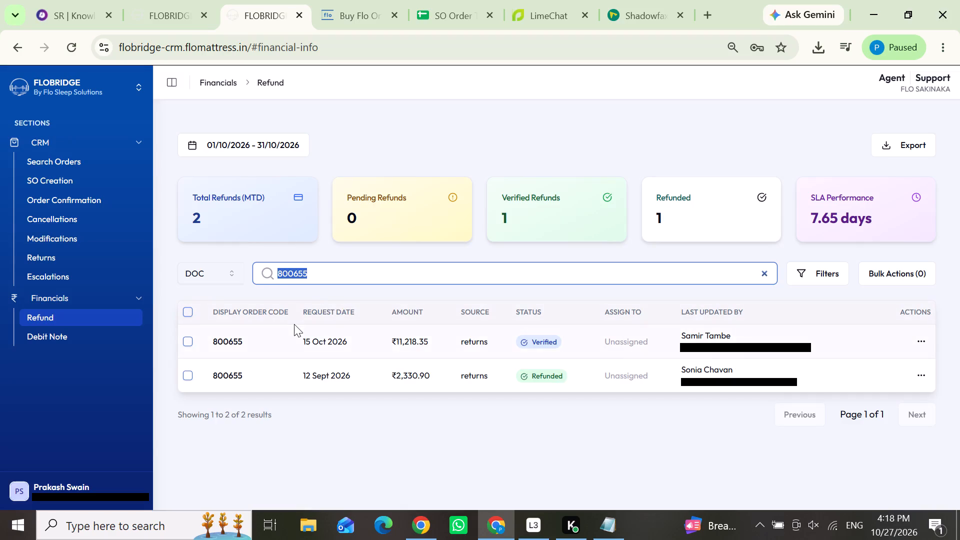
{"action": "key", "text": "ctrl+c"}
{"action": "left_click", "coordinate": [87, 18]}
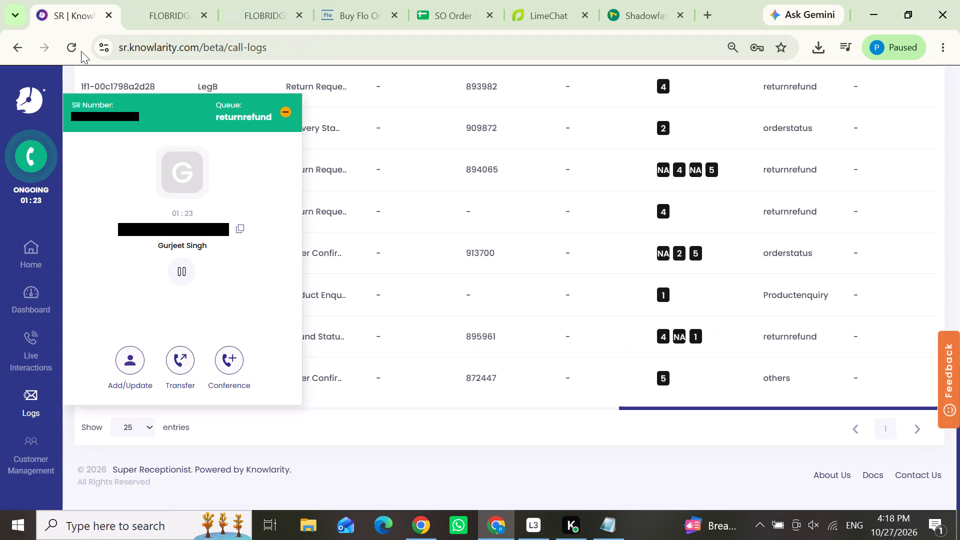
{"action": "left_click", "coordinate": [129, 362]}
{"action": "scroll", "coordinate": [147, 294], "scroll_direction": "down", "scroll_amount": 1}
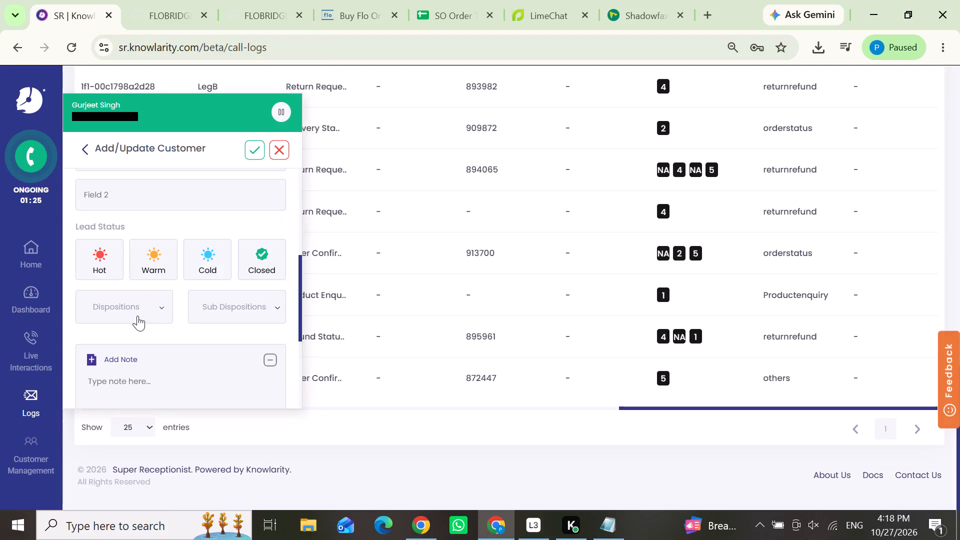
{"action": "left_click", "coordinate": [137, 315]}
{"action": "left_click", "coordinate": [121, 353]}
{"action": "left_click", "coordinate": [132, 382]}
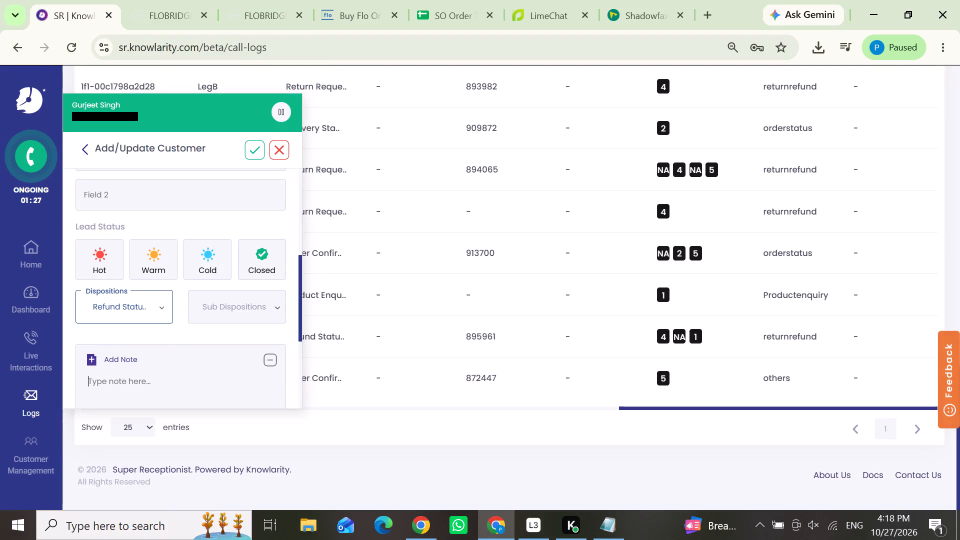
{"action": "key", "text": "ctrl+v"}
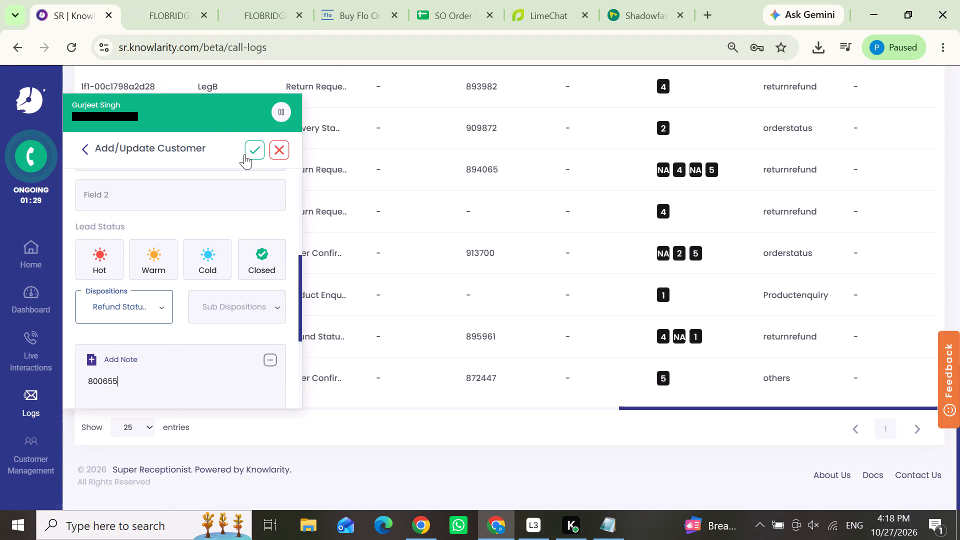
{"action": "left_click", "coordinate": [244, 154]}
{"action": "left_click", "coordinate": [157, 12]}
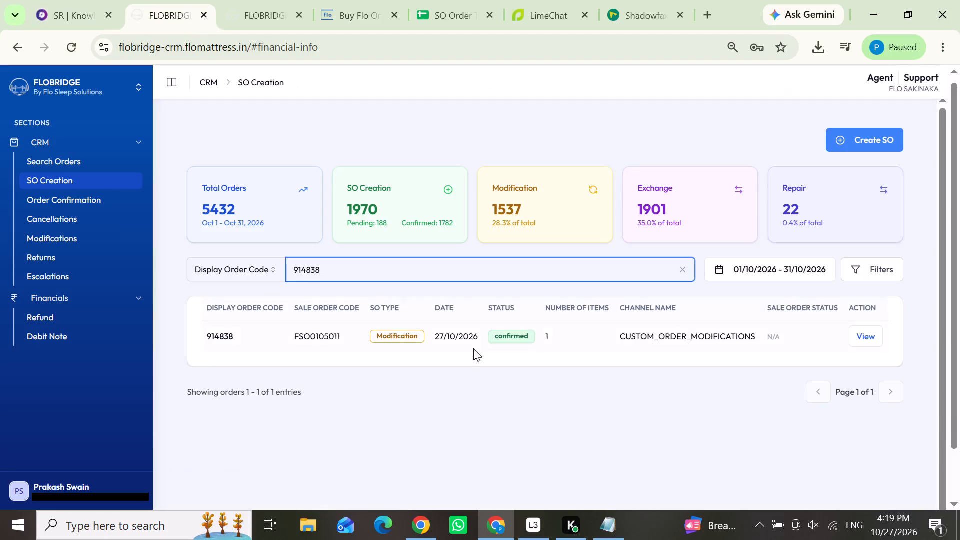
{"action": "left_click", "coordinate": [335, 272]}
{"action": "left_click", "coordinate": [238, 0]}
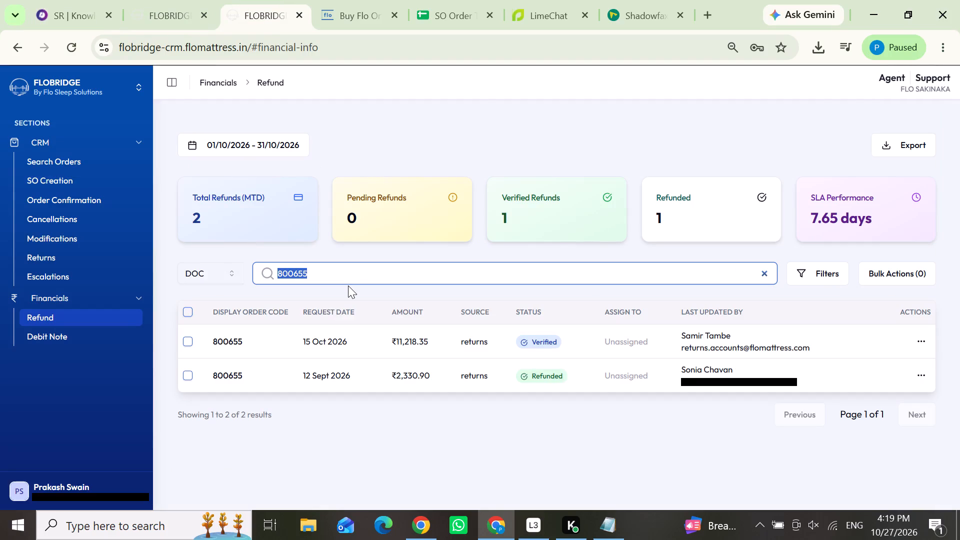
{"action": "key", "text": "ctrl+c"}
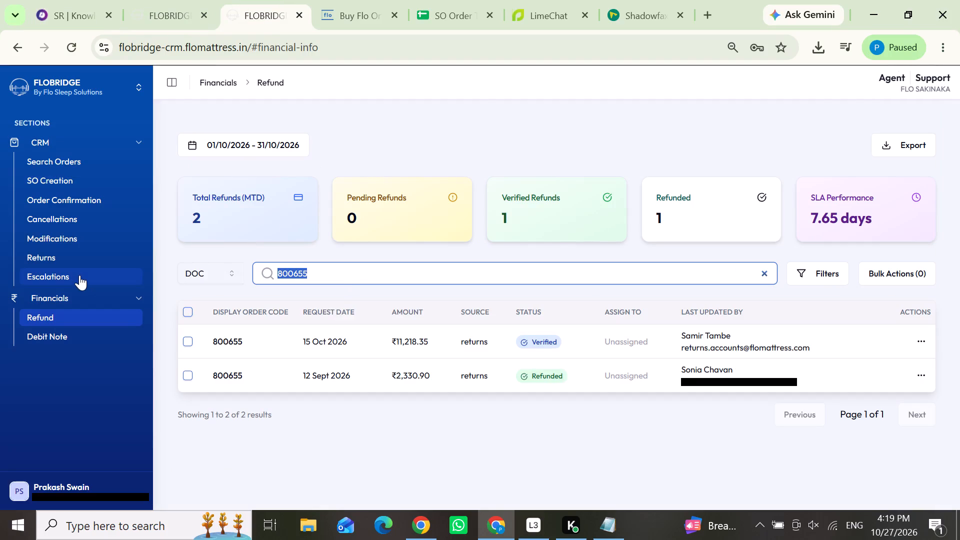
{"action": "left_click", "coordinate": [79, 275]}
{"action": "left_click", "coordinate": [321, 309]}
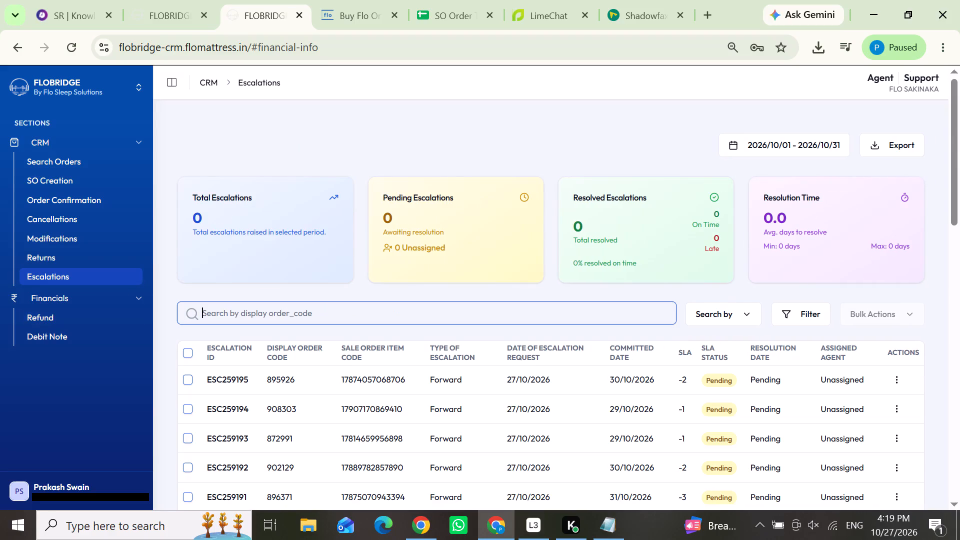
{"action": "key", "text": "ctrl+v"}
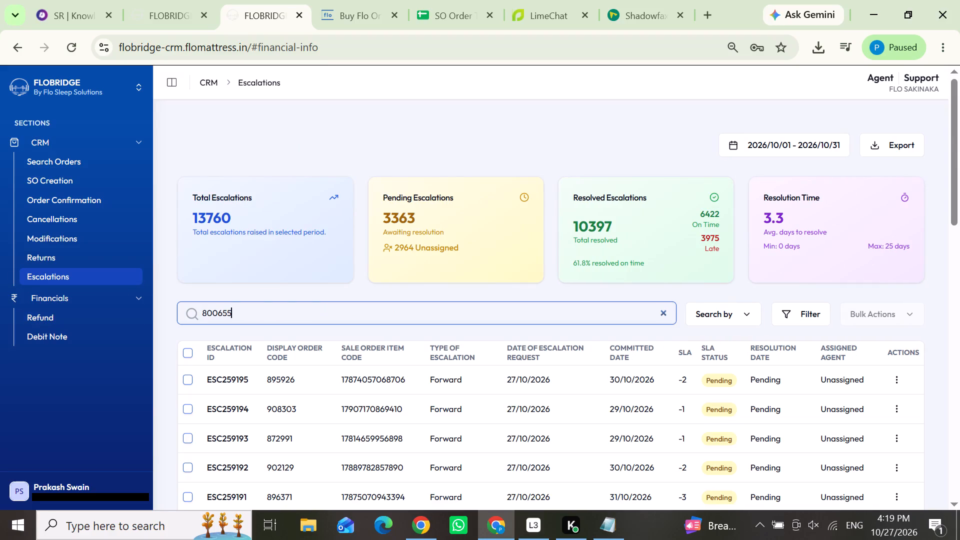
{"action": "key", "text": "Return"}
{"action": "key", "text": "Return"}
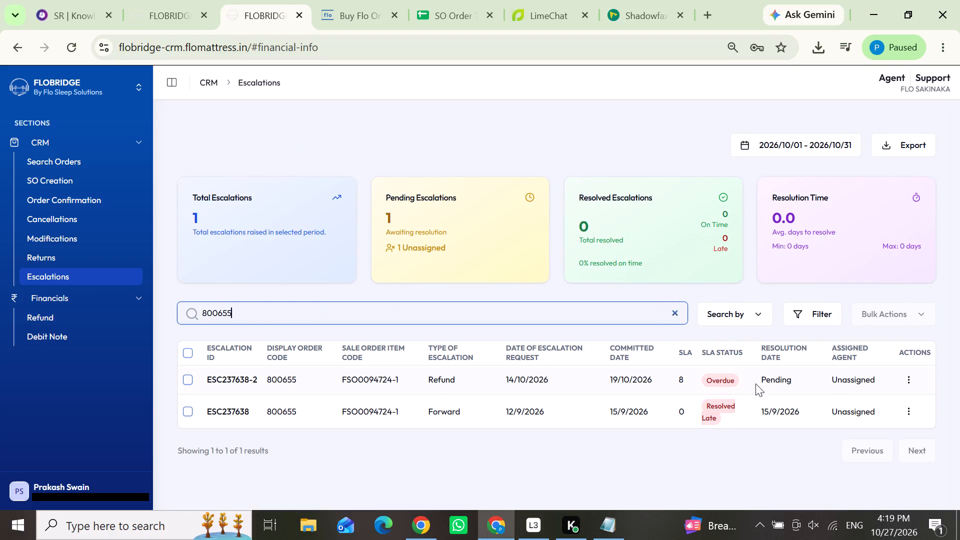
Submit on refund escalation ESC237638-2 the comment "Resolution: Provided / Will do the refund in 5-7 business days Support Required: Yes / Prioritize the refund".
{"action": "left_click", "coordinate": [910, 383]}
{"action": "left_click", "coordinate": [863, 420]}
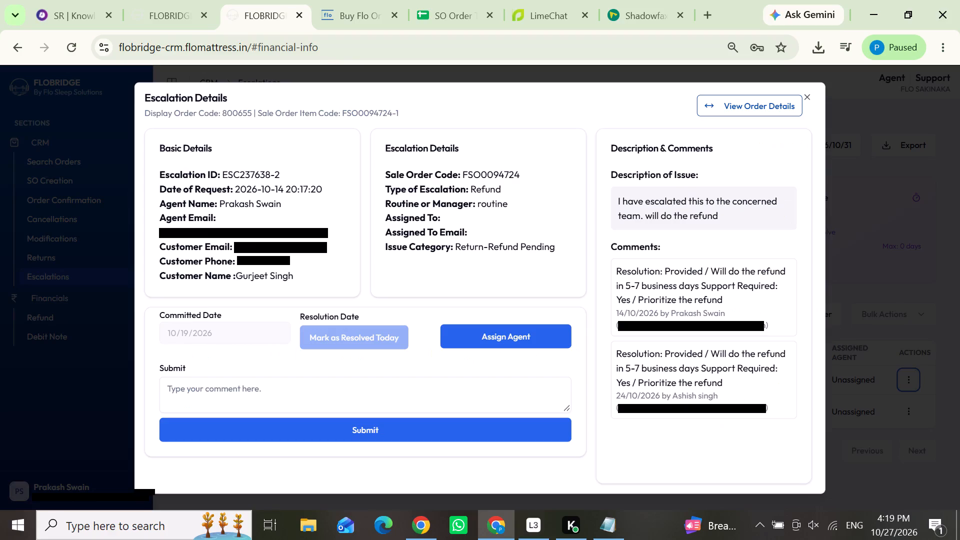
{"action": "left_click_drag", "start_coordinate": [614, 269], "coordinate": [733, 302]}
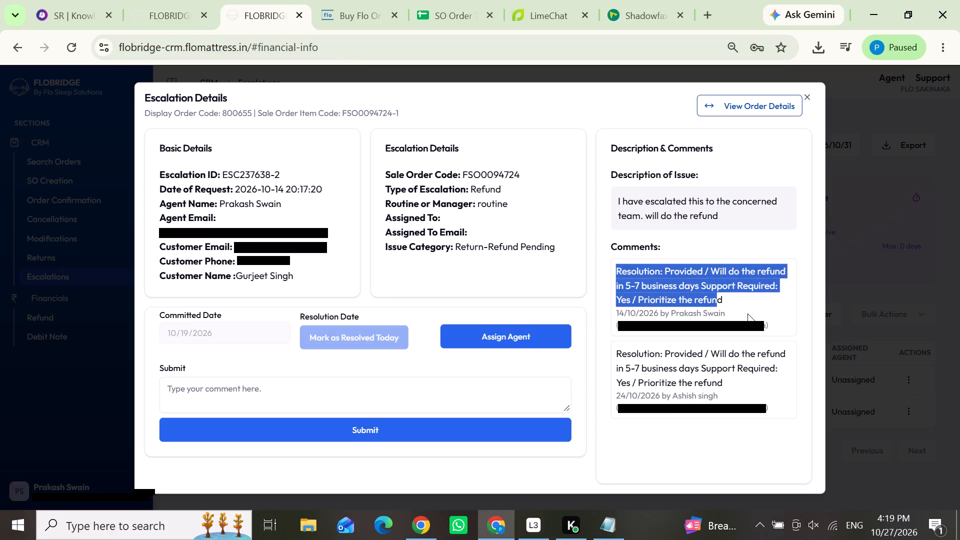
{"action": "key", "text": "ctrl+c"}
{"action": "left_click", "coordinate": [359, 393]}
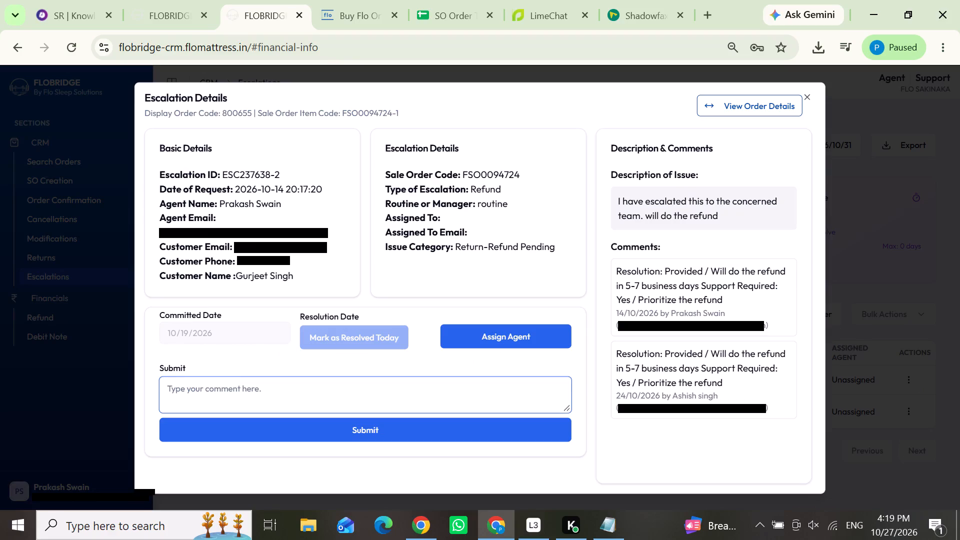
{"action": "key", "text": "ctrl+v"}
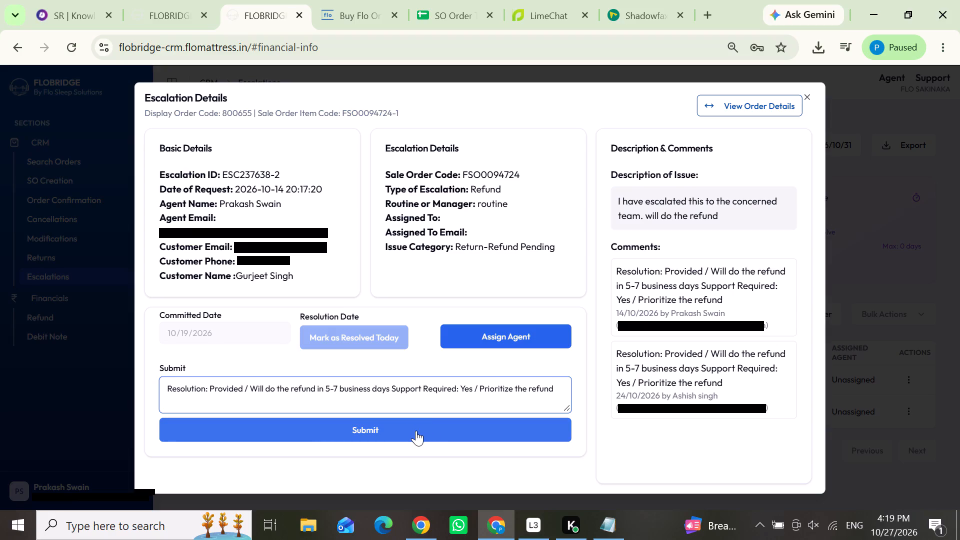
{"action": "left_click", "coordinate": [416, 430]}
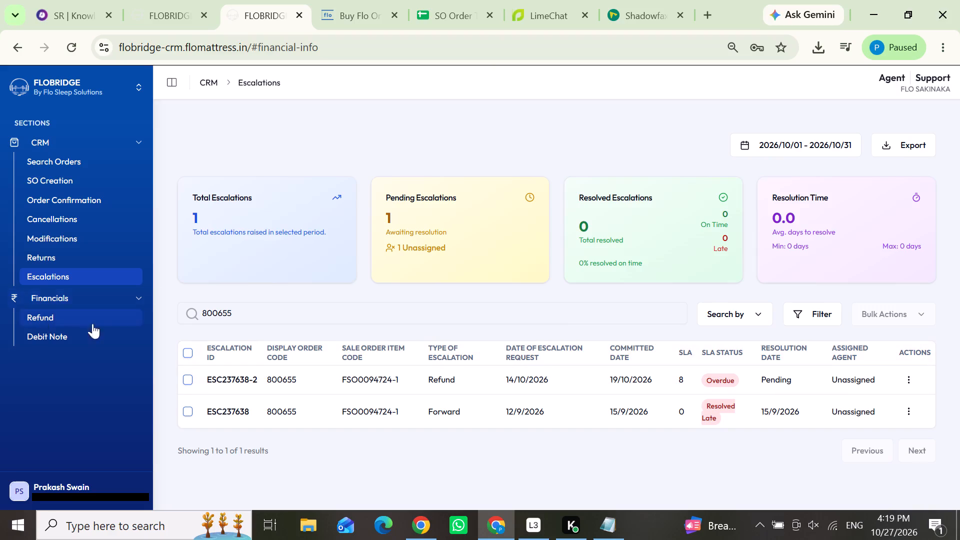
{"action": "left_click_drag", "start_coordinate": [251, 309], "coordinate": [172, 309]}
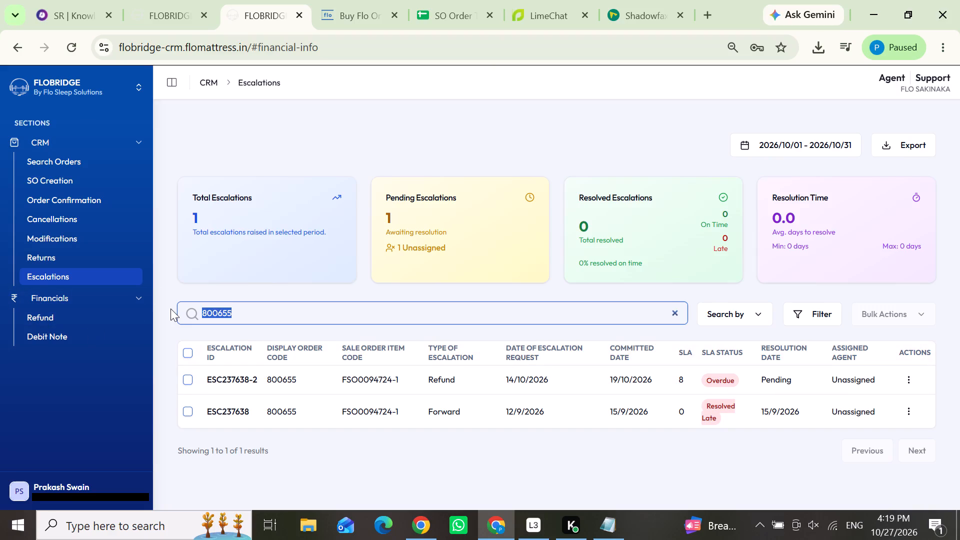
{"action": "key", "text": "ctrl+c"}
{"action": "left_click", "coordinate": [66, 321]}
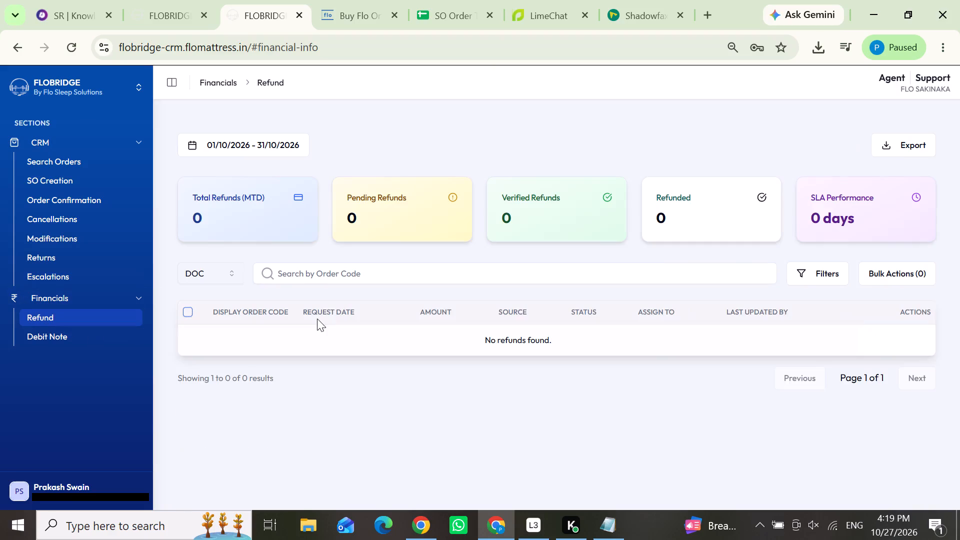
{"action": "left_click", "coordinate": [317, 271]}
{"action": "key", "text": "ctrl+v"}
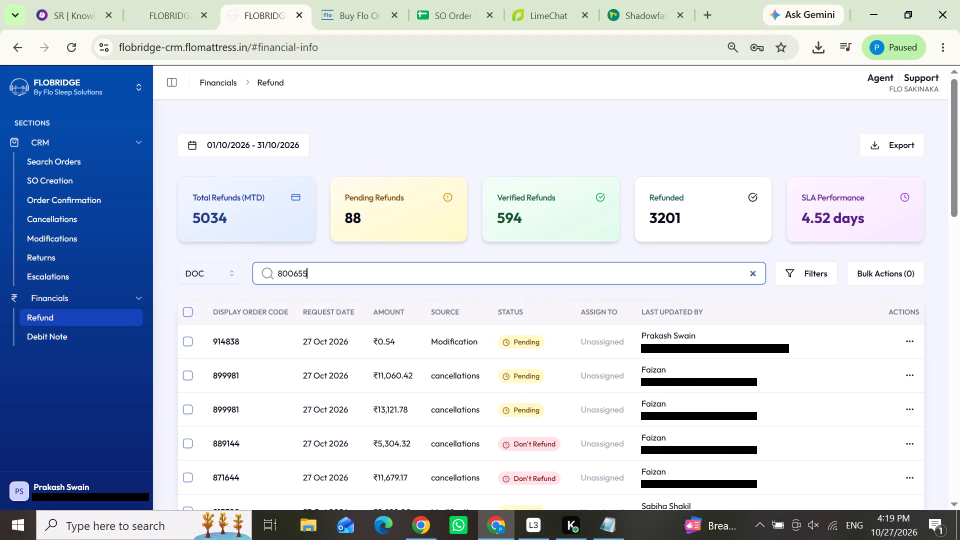
{"action": "key", "text": "Return"}
{"action": "key", "text": "Return"}
{"action": "key", "text": "Return"}
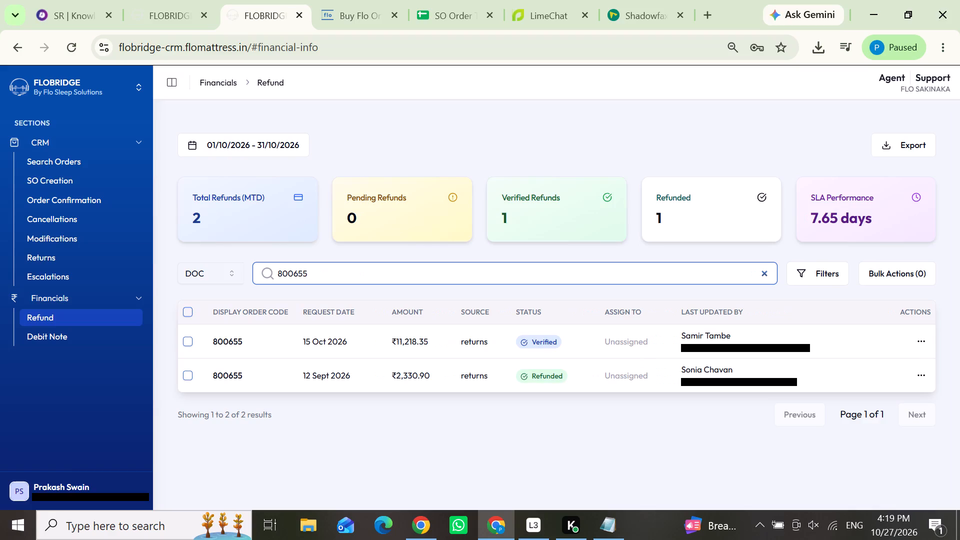
Review the details and comments of the 15 Oct 2026 refund request, and check the listed refunds' statuses and amounts.
{"action": "left_click", "coordinate": [925, 342]}
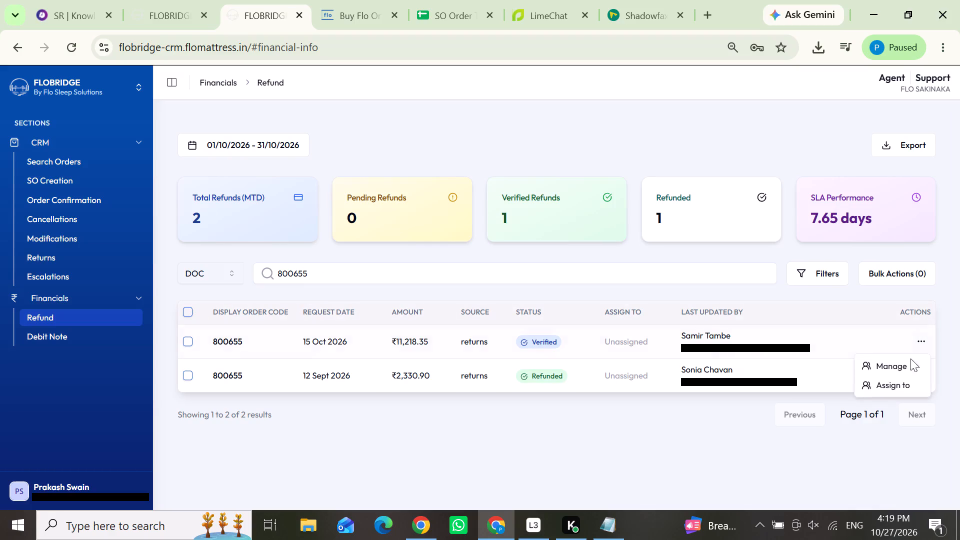
{"action": "left_click", "coordinate": [897, 364]}
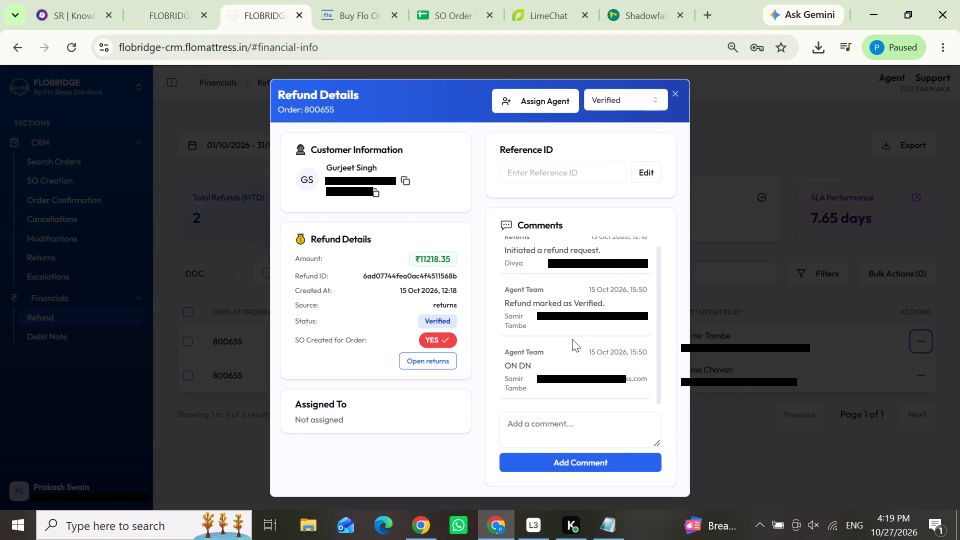
{"action": "scroll", "coordinate": [572, 339], "scroll_direction": "down", "scroll_amount": 3}
{"action": "scroll", "coordinate": [572, 339], "scroll_direction": "up", "scroll_amount": 3}
{"action": "scroll", "coordinate": [572, 339], "scroll_direction": "down", "scroll_amount": 4}
{"action": "left_click", "coordinate": [770, 340]}
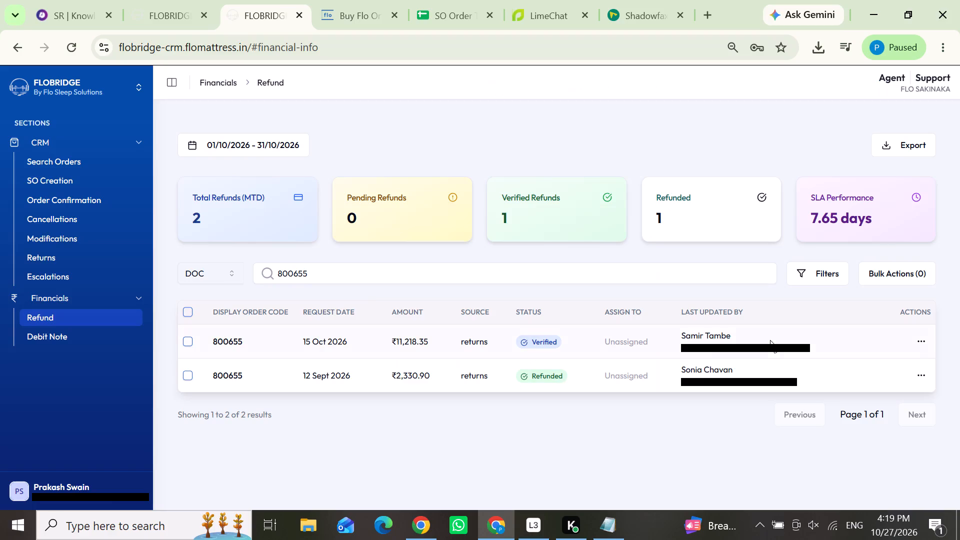
{"action": "left_click_drag", "start_coordinate": [570, 343], "coordinate": [500, 342]}
{"action": "left_click", "coordinate": [470, 351]}
{"action": "left_click", "coordinate": [915, 337]}
{"action": "left_click", "coordinate": [458, 387]}
{"action": "left_click_drag", "start_coordinate": [443, 380], "coordinate": [385, 381]}
{"action": "left_click", "coordinate": [376, 426]}
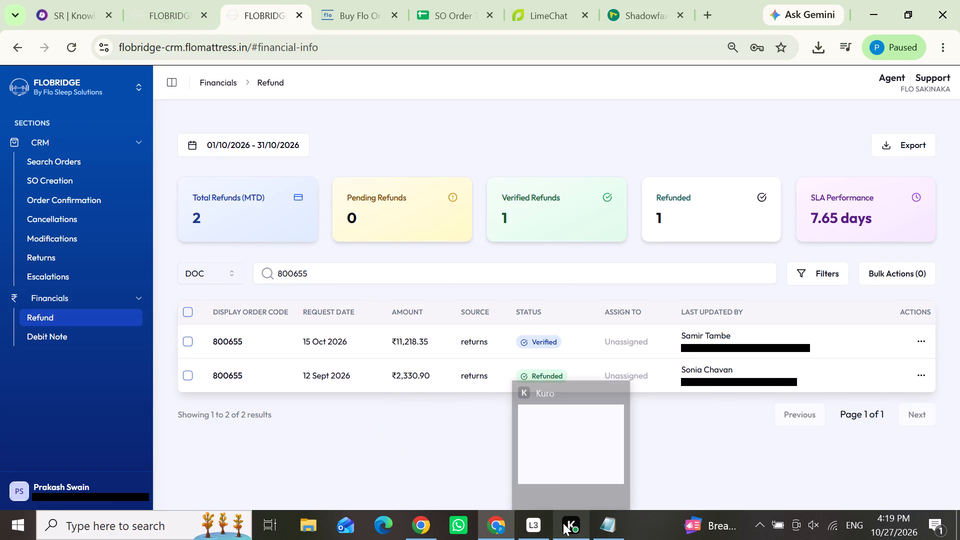
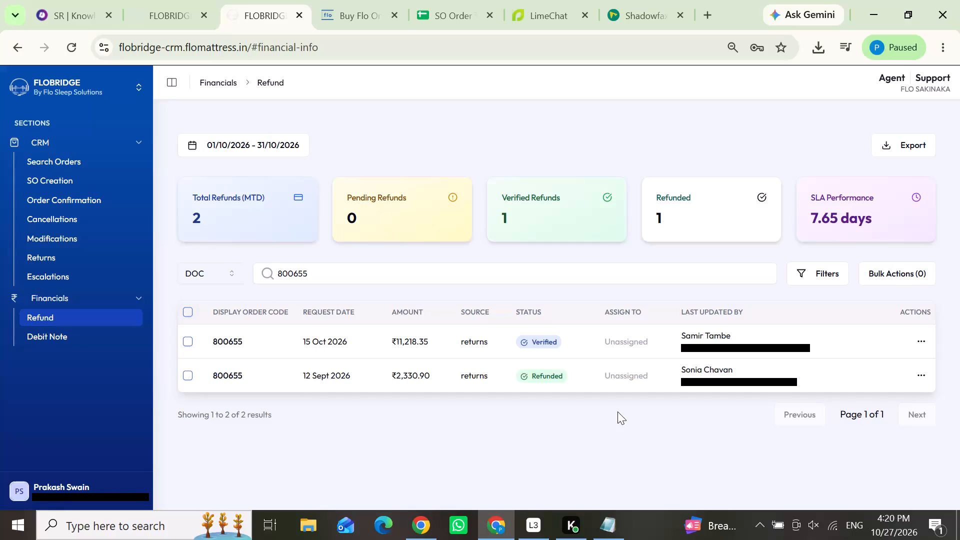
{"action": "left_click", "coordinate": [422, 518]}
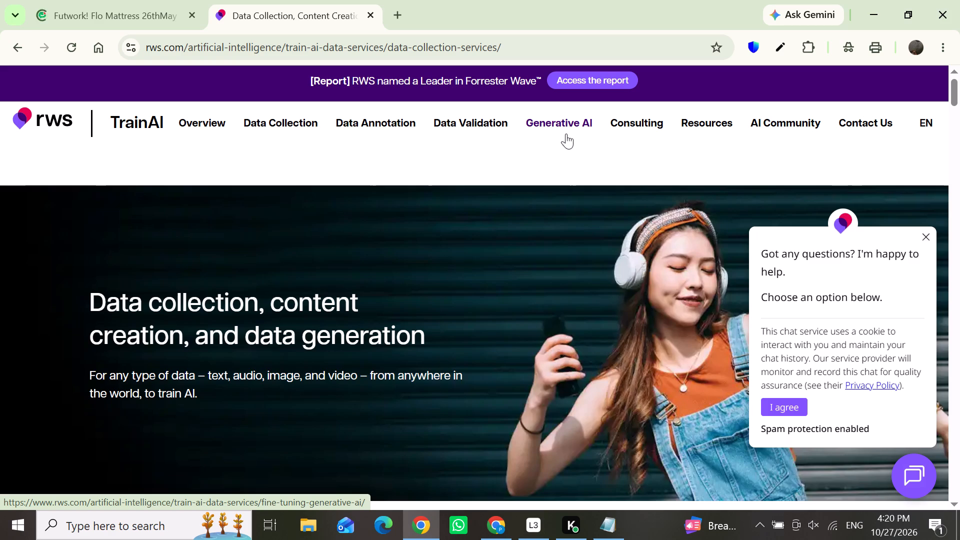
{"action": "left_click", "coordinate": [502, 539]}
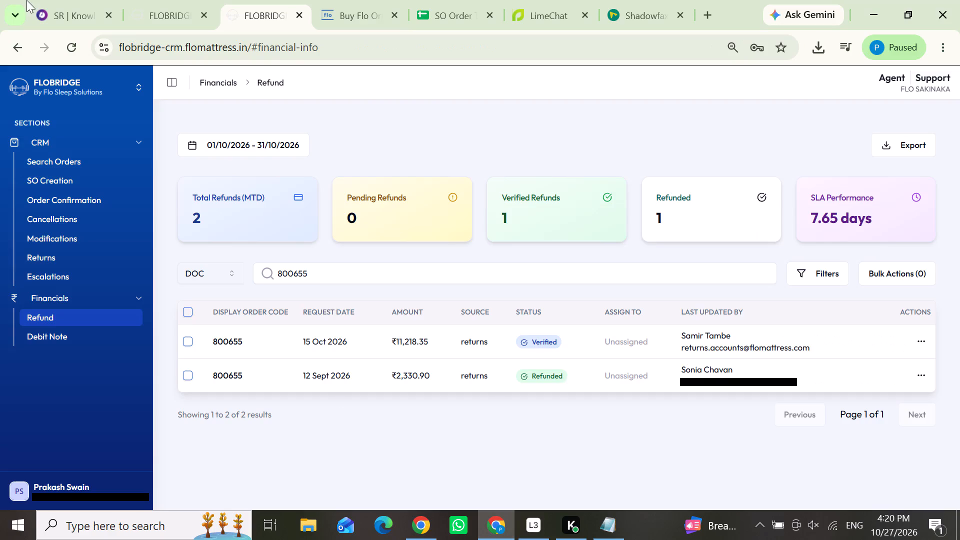
Copy the caller's number from the ongoing Knowlarity call and search Flobridge orders by notification mobile, leaving out the number's leading prefix.
{"action": "left_click", "coordinate": [49, 0]}
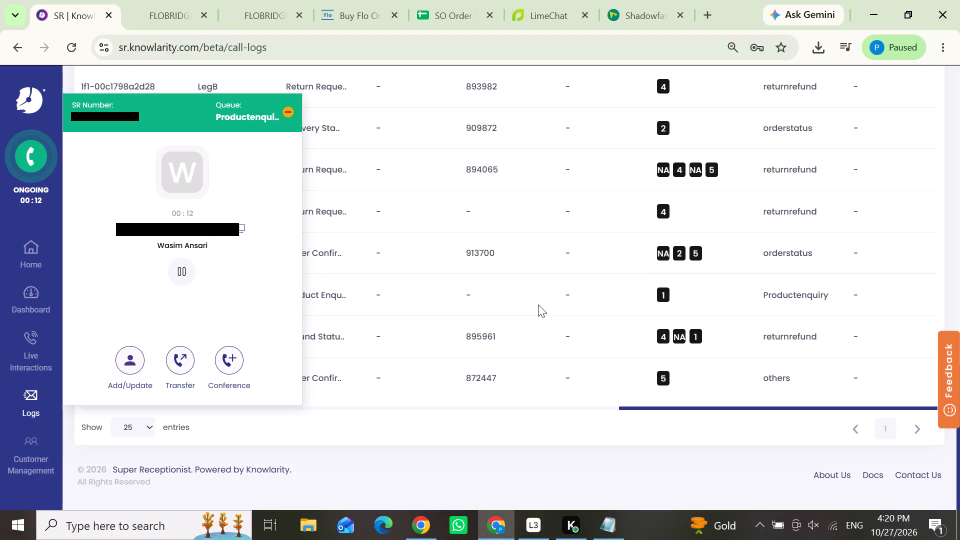
{"action": "left_click", "coordinate": [243, 223]}
{"action": "left_click", "coordinate": [158, 21]}
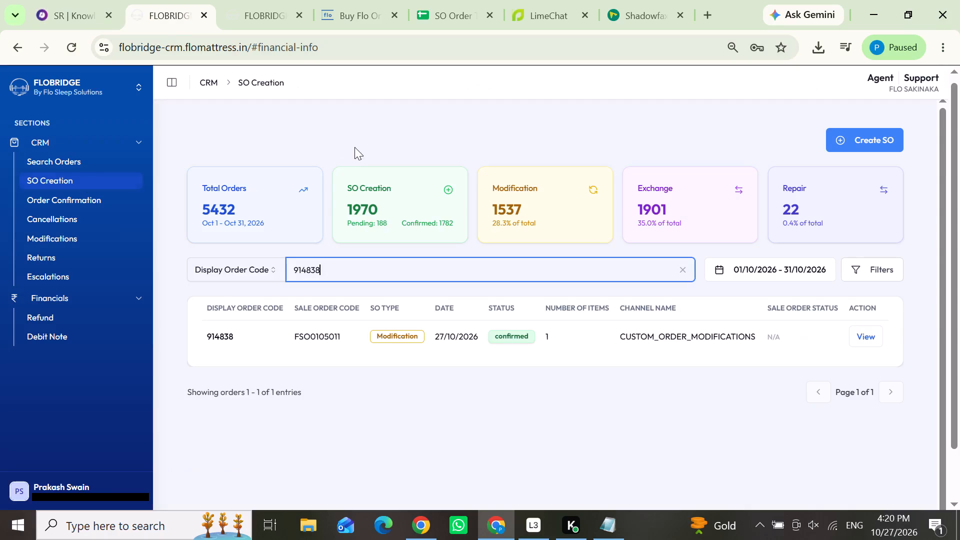
{"action": "left_click", "coordinate": [80, 149]}
{"action": "left_click", "coordinate": [74, 137]}
{"action": "left_click", "coordinate": [78, 161]}
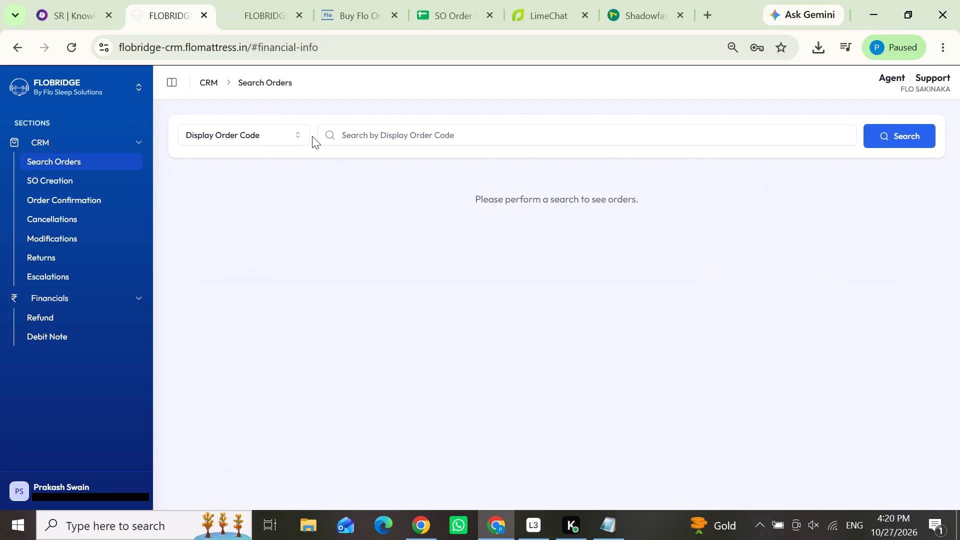
{"action": "left_click", "coordinate": [271, 134]}
{"action": "left_click", "coordinate": [255, 180]}
{"action": "key", "text": "ctrl+v"}
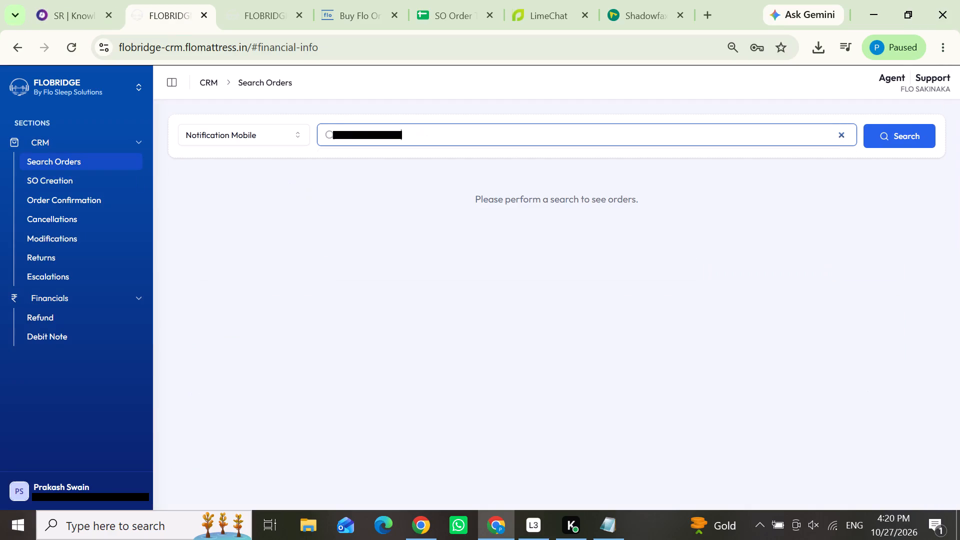
{"action": "left_click_drag", "start_coordinate": [352, 132], "coordinate": [323, 132]}
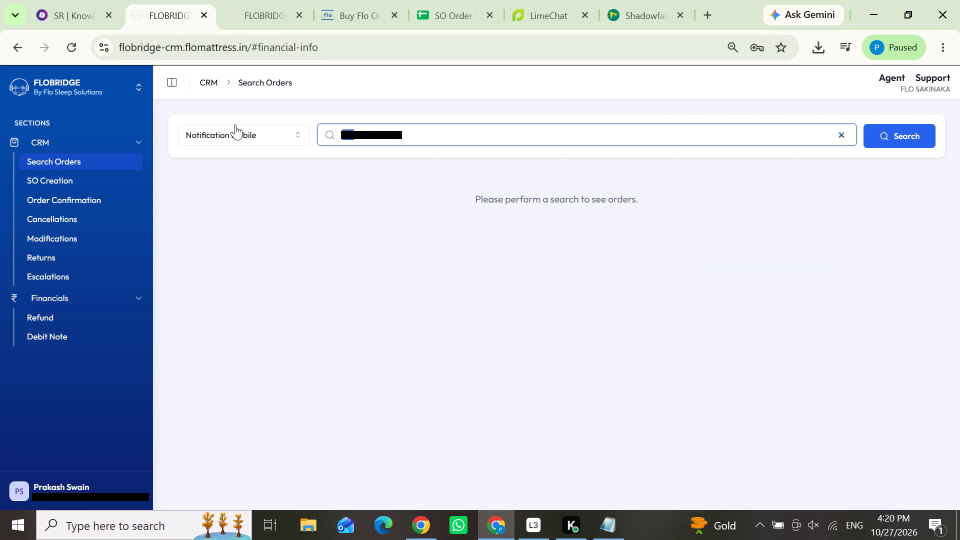
{"action": "key", "text": "BackSpace"}
{"action": "left_click", "coordinate": [909, 135]}
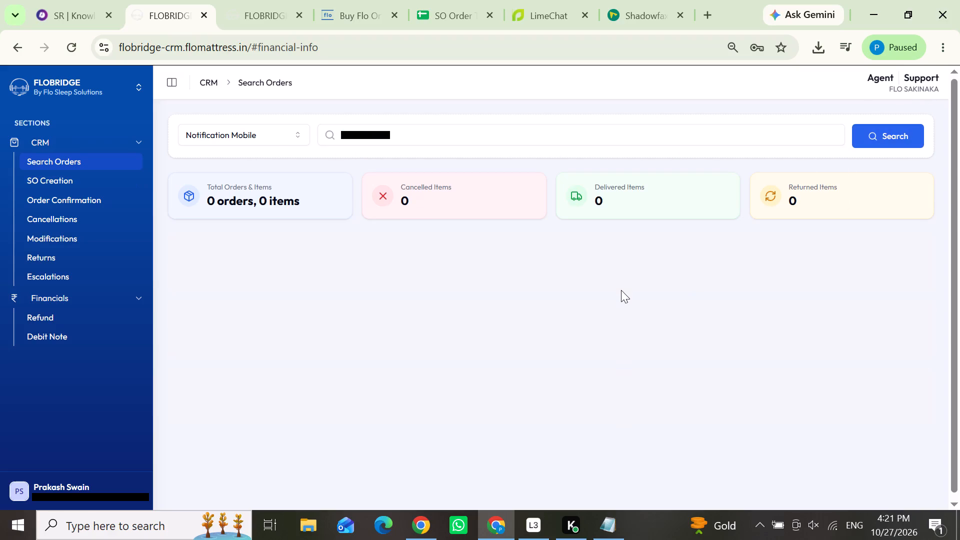
{"action": "left_click", "coordinate": [552, 408]}
{"action": "scroll", "coordinate": [552, 408], "scroll_direction": "down", "scroll_amount": 3}
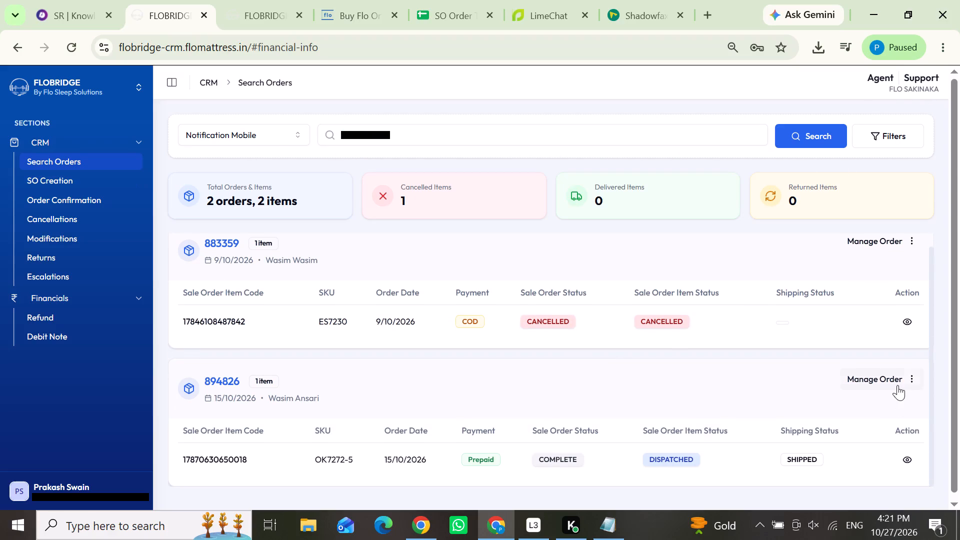
{"action": "left_click", "coordinate": [891, 381]}
{"action": "left_click", "coordinate": [864, 336]}
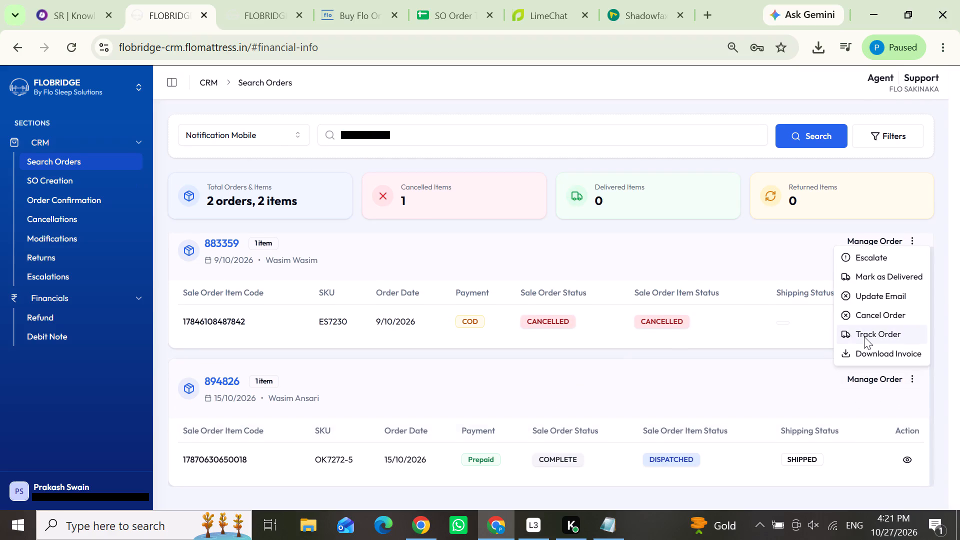
{"action": "left_click", "coordinate": [440, 286]}
{"action": "left_click", "coordinate": [436, 314]}
{"action": "left_click", "coordinate": [433, 316]}
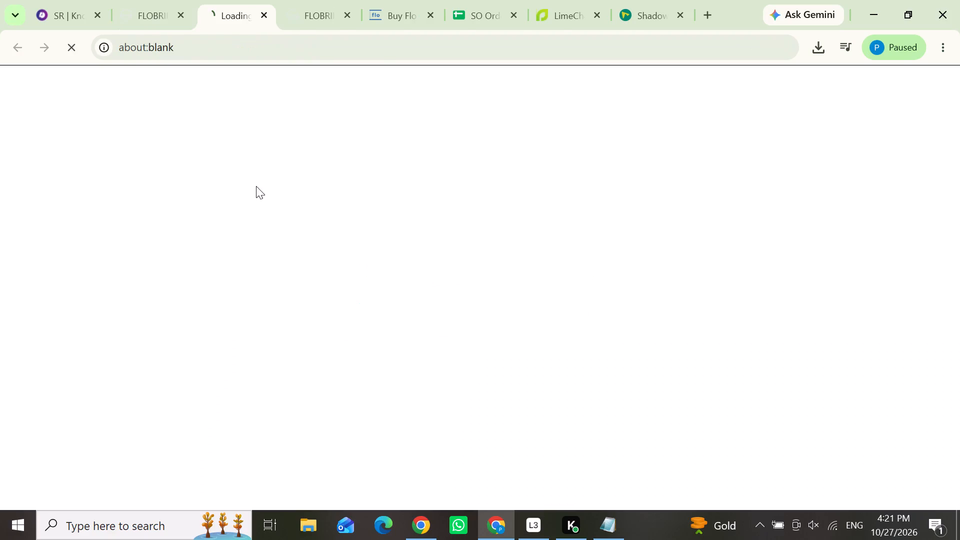
{"action": "left_click", "coordinate": [139, 15]}
{"action": "left_click", "coordinate": [265, 393]}
{"action": "left_click_drag", "start_coordinate": [246, 382], "coordinate": [187, 381]}
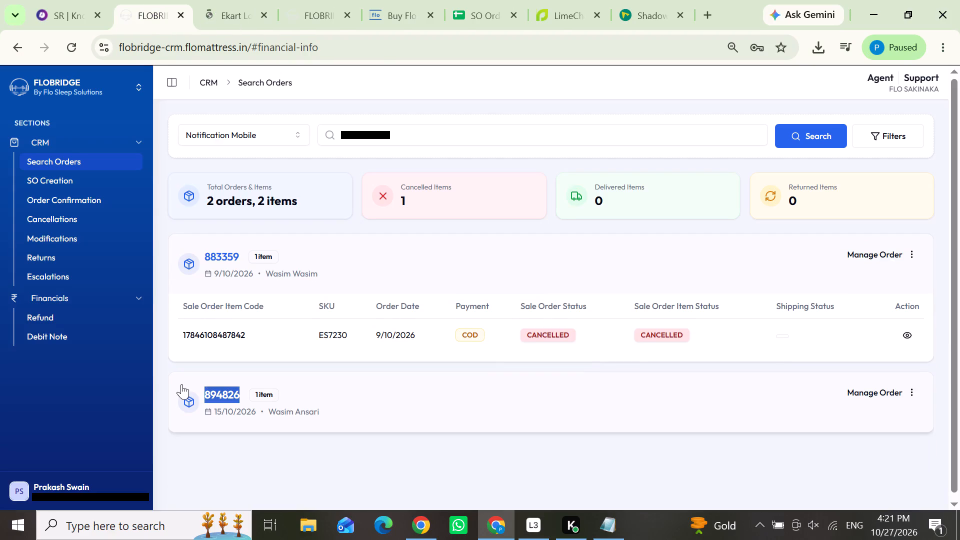
{"action": "key", "text": "ctrl+c"}
{"action": "left_click", "coordinate": [61, 0]}
{"action": "left_click", "coordinate": [145, 354]}
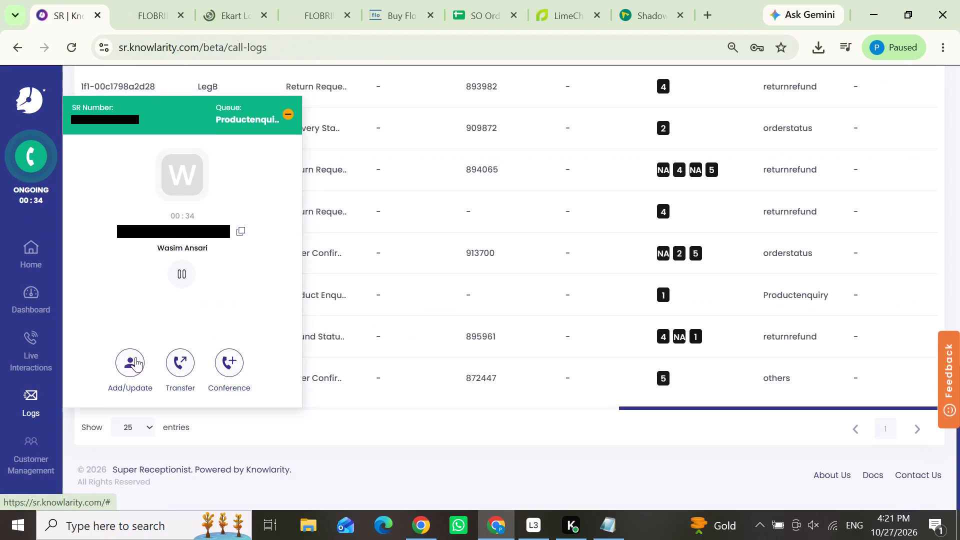
{"action": "left_click", "coordinate": [133, 355]}
{"action": "scroll", "coordinate": [193, 277], "scroll_direction": "down", "scroll_amount": 1}
{"action": "left_click", "coordinate": [150, 304]}
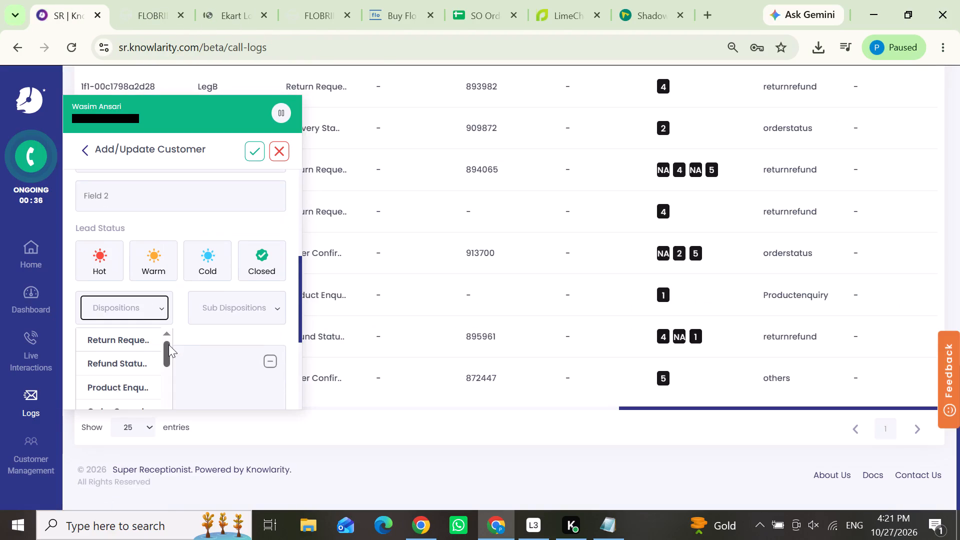
{"action": "left_click_drag", "start_coordinate": [168, 345], "coordinate": [168, 360]}
{"action": "left_click", "coordinate": [134, 370]}
{"action": "left_click", "coordinate": [135, 389]}
{"action": "key", "text": "ctrl+v"}
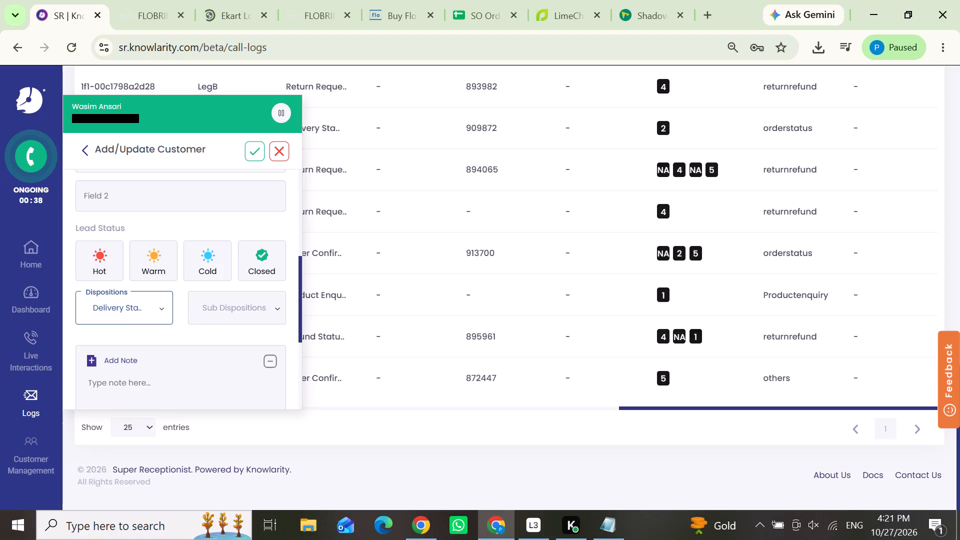
{"action": "left_click", "coordinate": [250, 147]}
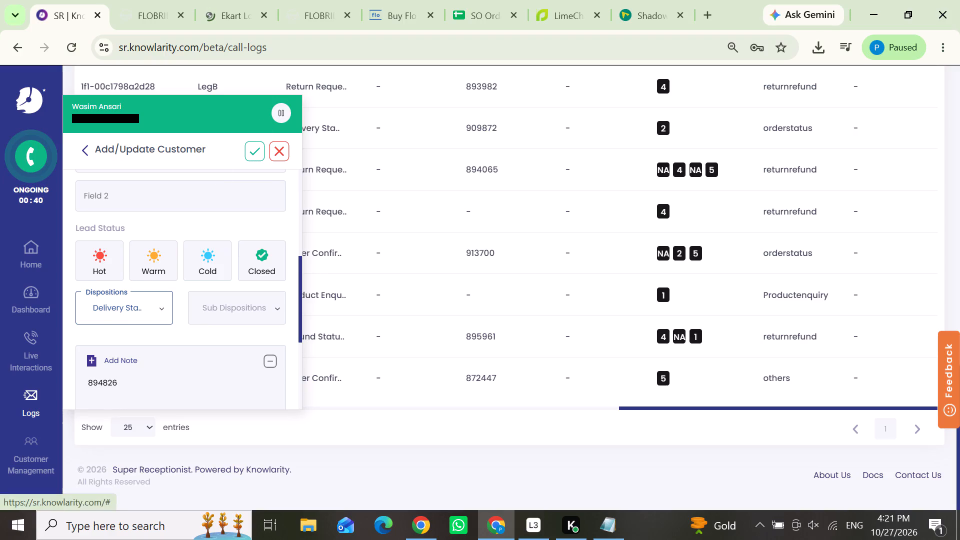
{"action": "left_click", "coordinate": [220, 0]}
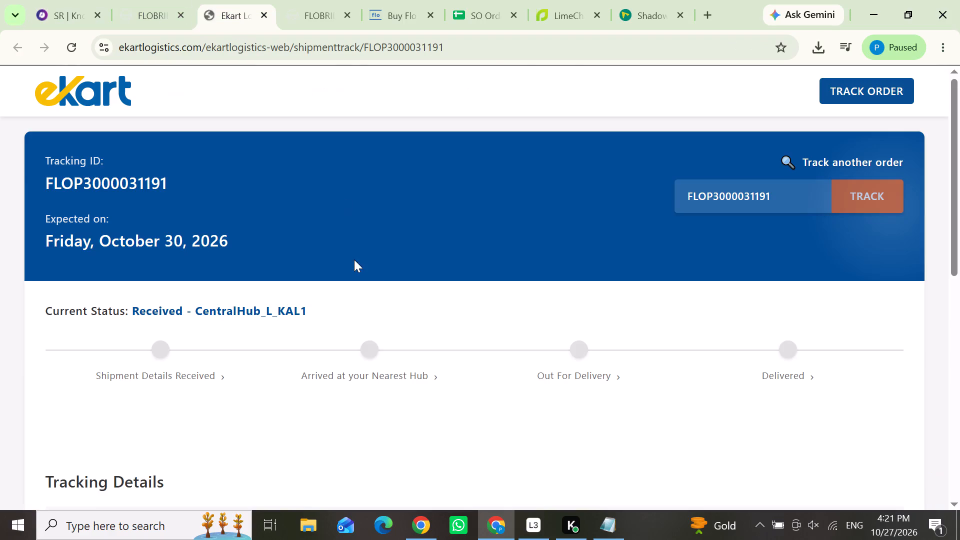
{"action": "scroll", "coordinate": [395, 279], "scroll_direction": "down", "scroll_amount": 3}
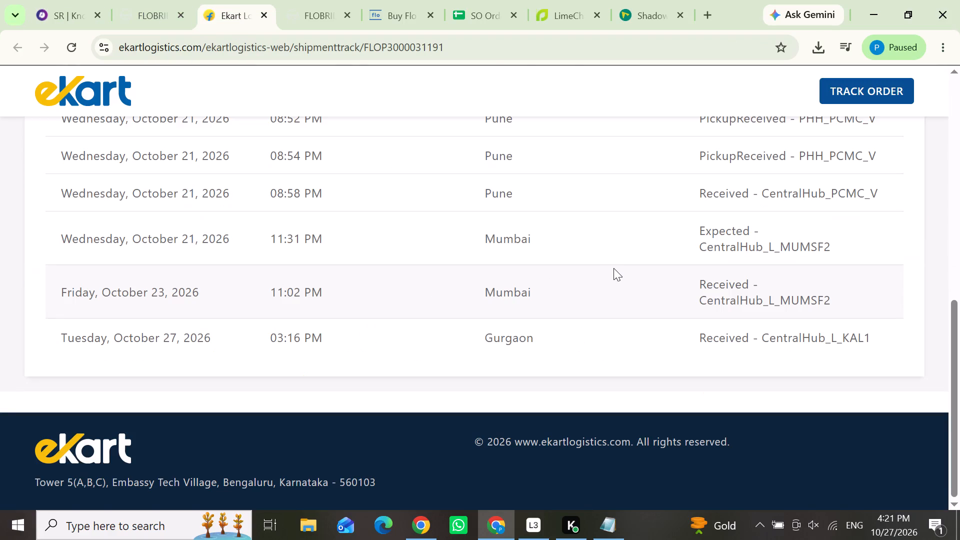
{"action": "scroll", "coordinate": [613, 268], "scroll_direction": "up", "scroll_amount": 2}
{"action": "left_click", "coordinate": [147, 4]}
{"action": "left_click", "coordinate": [382, 419]}
{"action": "scroll", "coordinate": [436, 384], "scroll_direction": "down", "scroll_amount": 2}
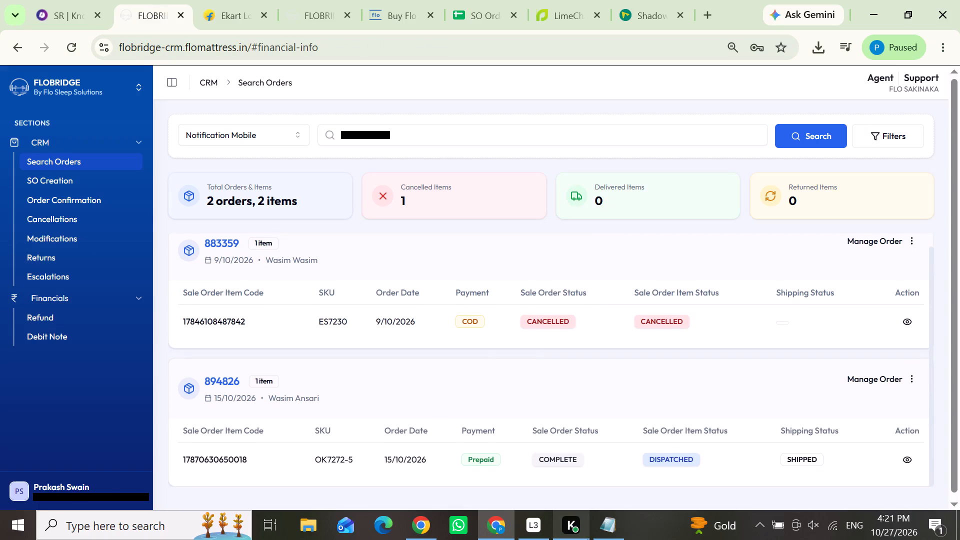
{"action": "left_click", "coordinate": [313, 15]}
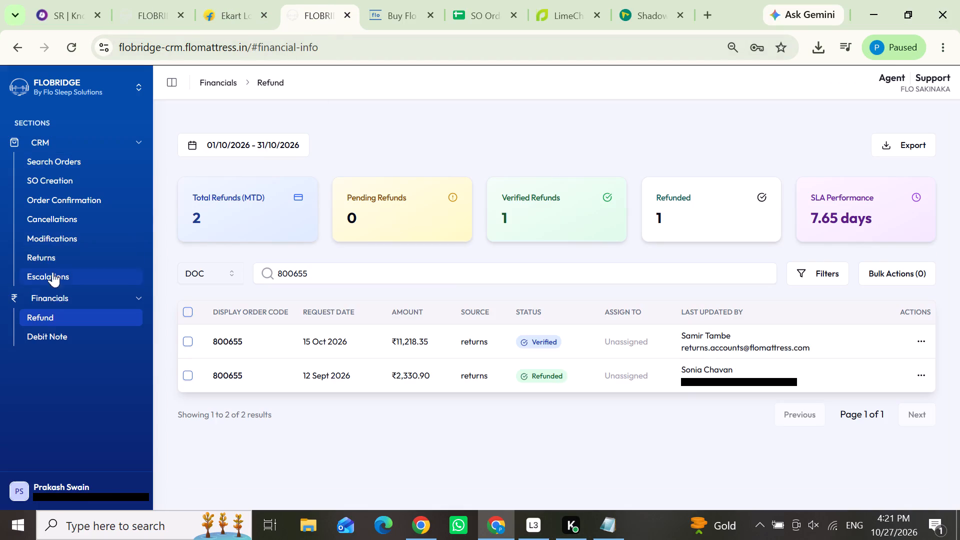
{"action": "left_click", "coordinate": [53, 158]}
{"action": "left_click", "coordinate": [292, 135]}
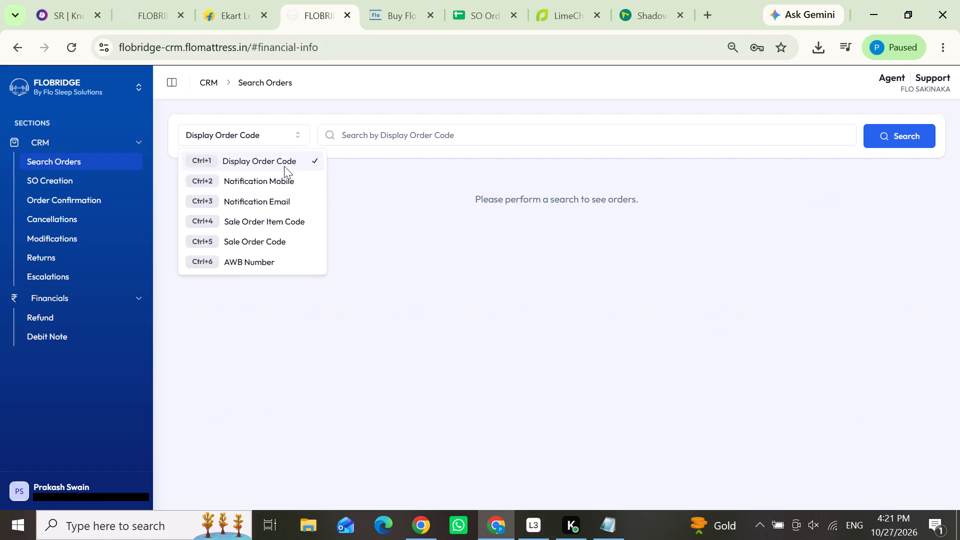
{"action": "left_click", "coordinate": [247, 12]}
{"action": "scroll", "coordinate": [531, 356], "scroll_direction": "down", "scroll_amount": 3}
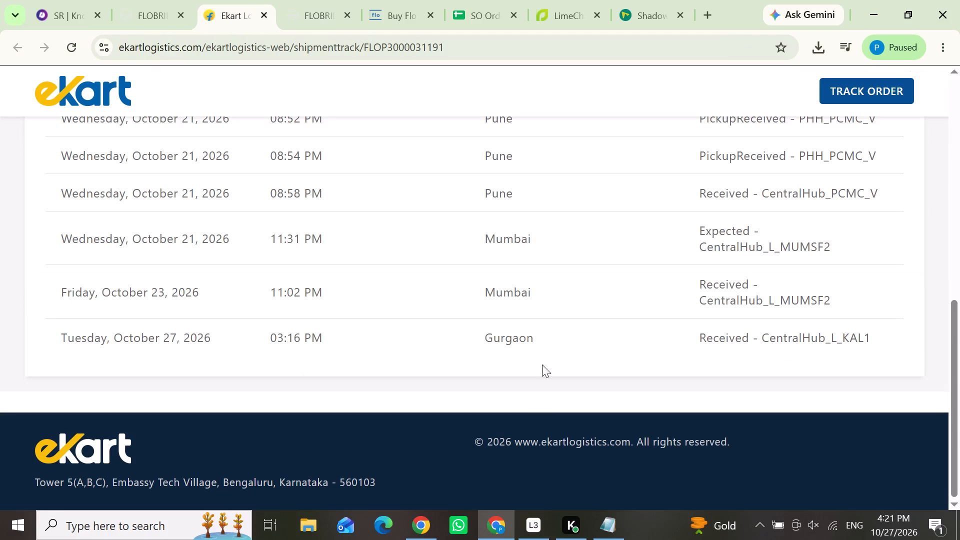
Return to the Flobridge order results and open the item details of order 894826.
{"action": "left_click", "coordinate": [153, 18]}
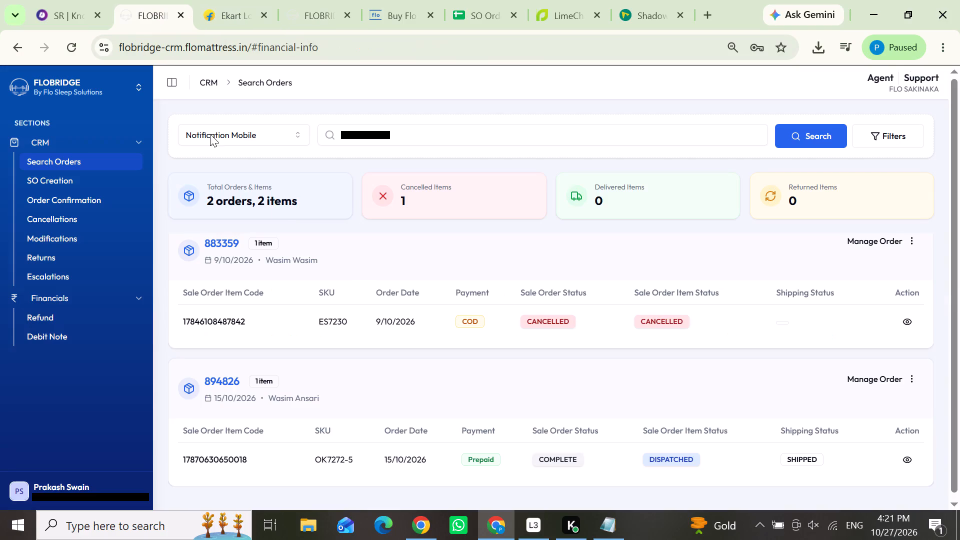
{"action": "left_click", "coordinate": [901, 454]}
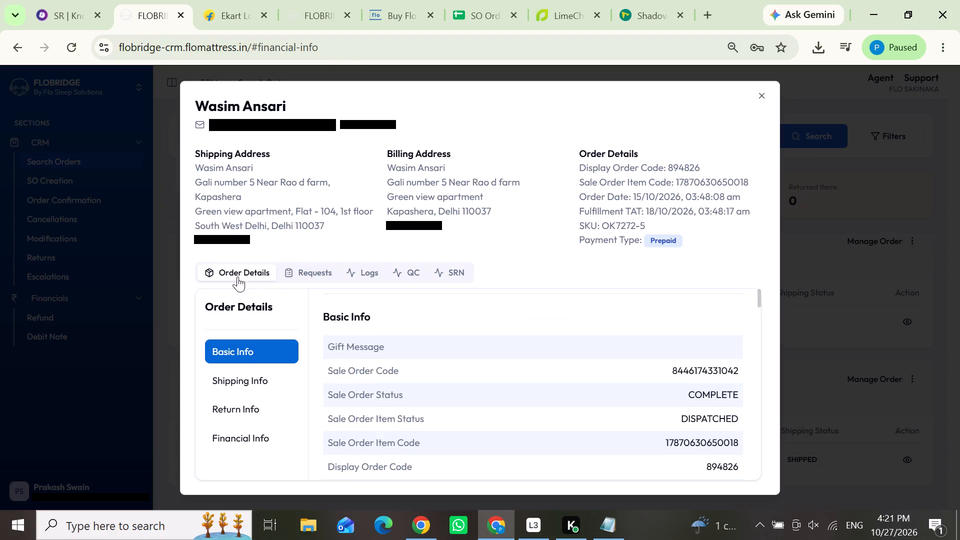
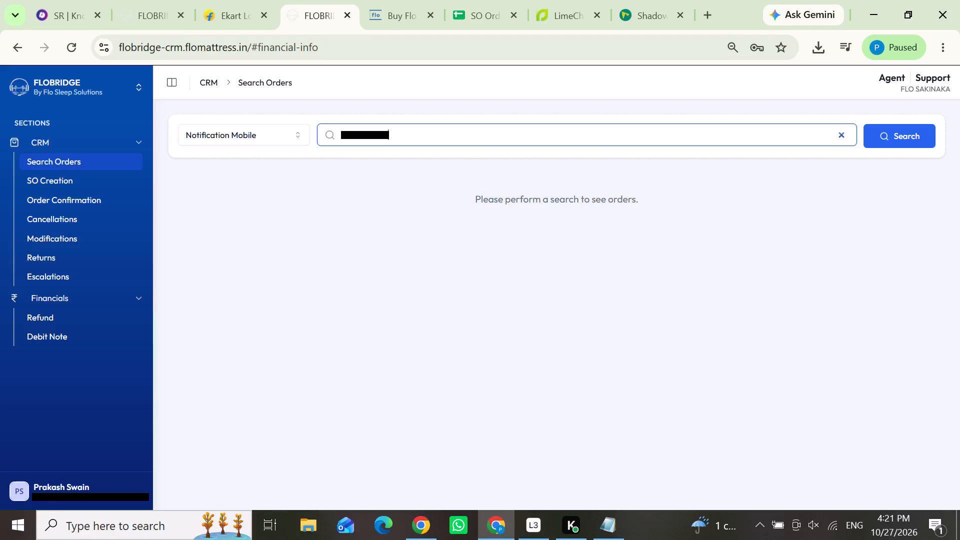
Run the Flobridge order search for the caller's notification mobile number.
{"action": "left_click", "coordinate": [908, 142]}
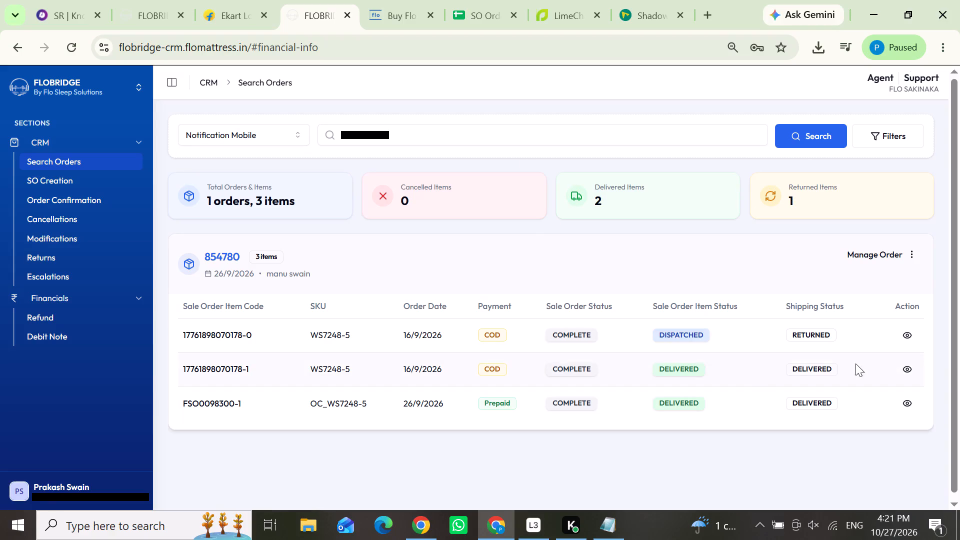
{"action": "left_click_drag", "start_coordinate": [245, 255], "coordinate": [184, 261]}
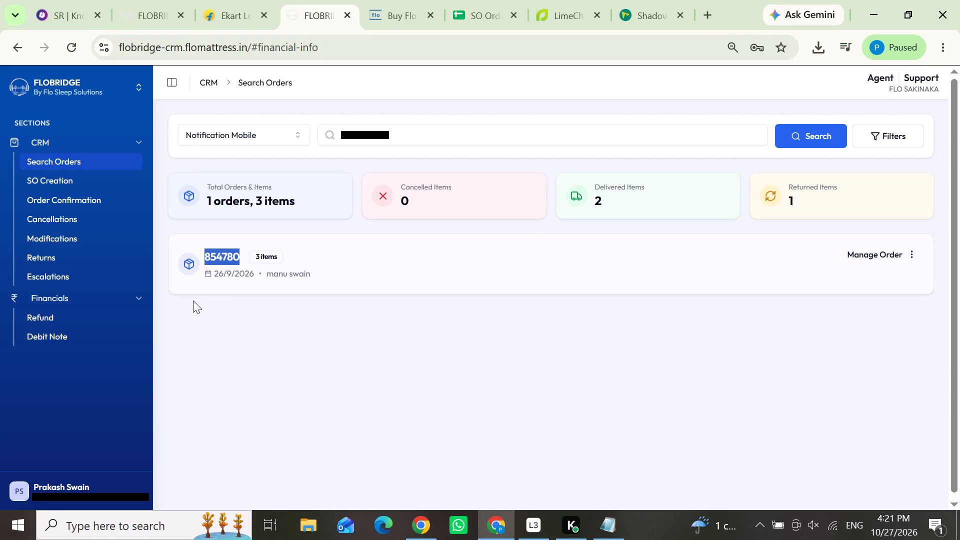
{"action": "key", "text": "ctrl+c"}
{"action": "left_click", "coordinate": [54, 310]}
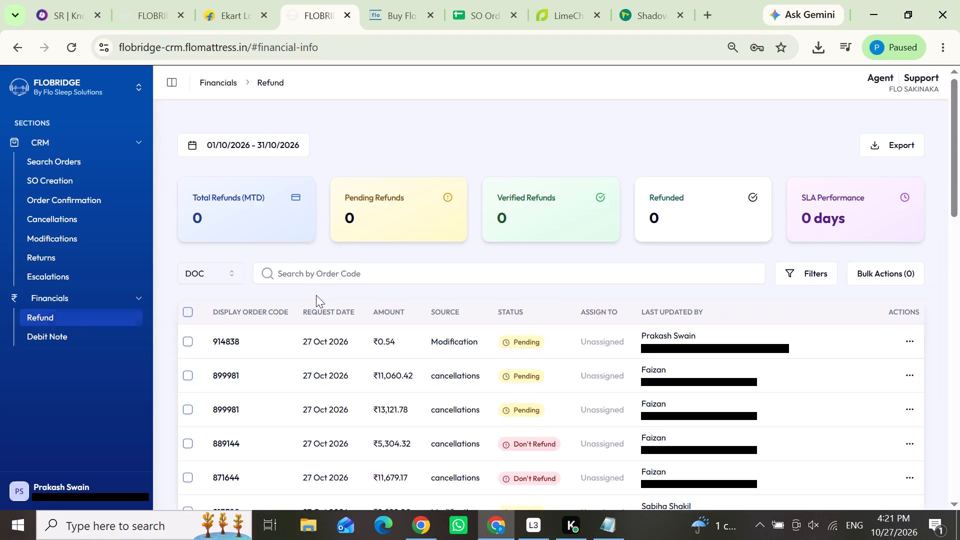
{"action": "left_click", "coordinate": [328, 279]}
{"action": "key", "text": "ctrl+v"}
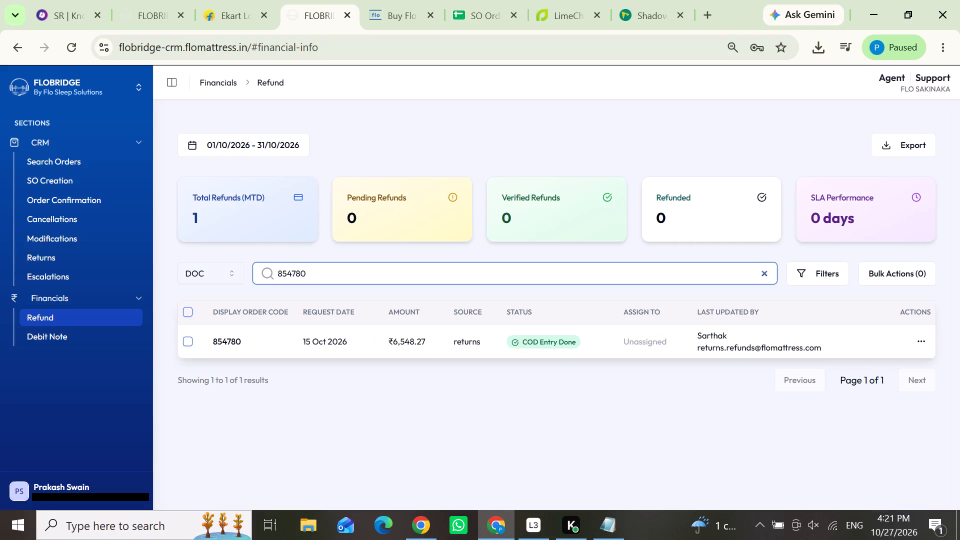
{"action": "left_click", "coordinate": [923, 340]}
{"action": "left_click", "coordinate": [894, 358]}
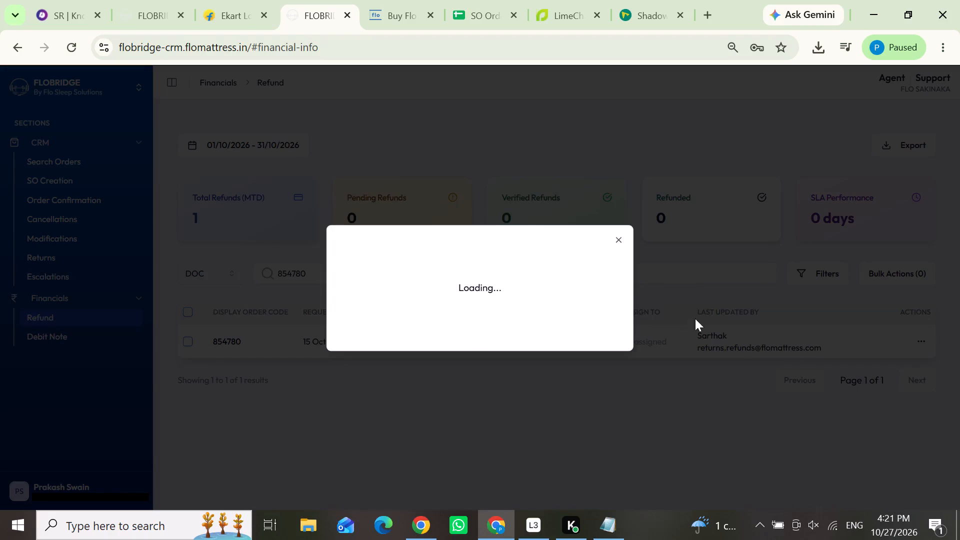
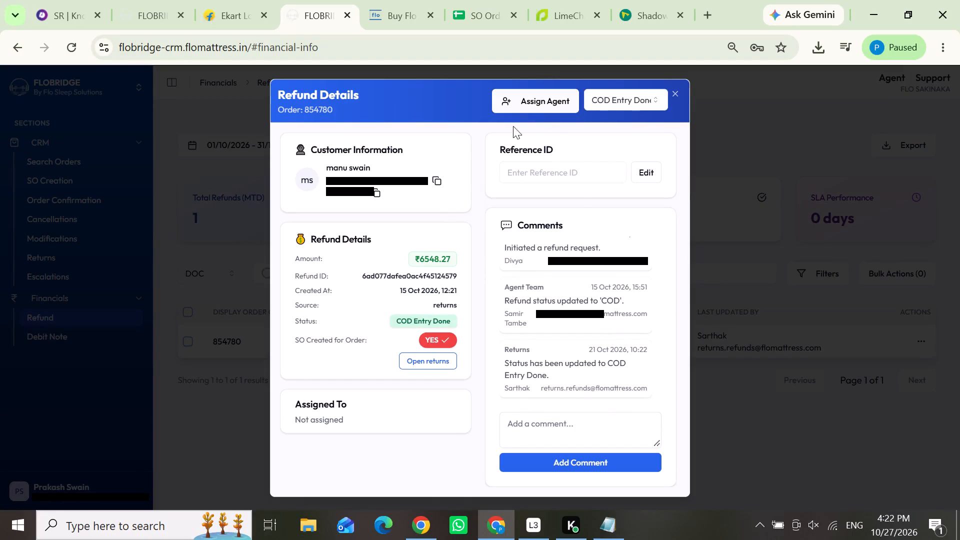
{"action": "left_click", "coordinate": [221, 339]}
{"action": "left_click_drag", "start_coordinate": [311, 268], "coordinate": [252, 271]}
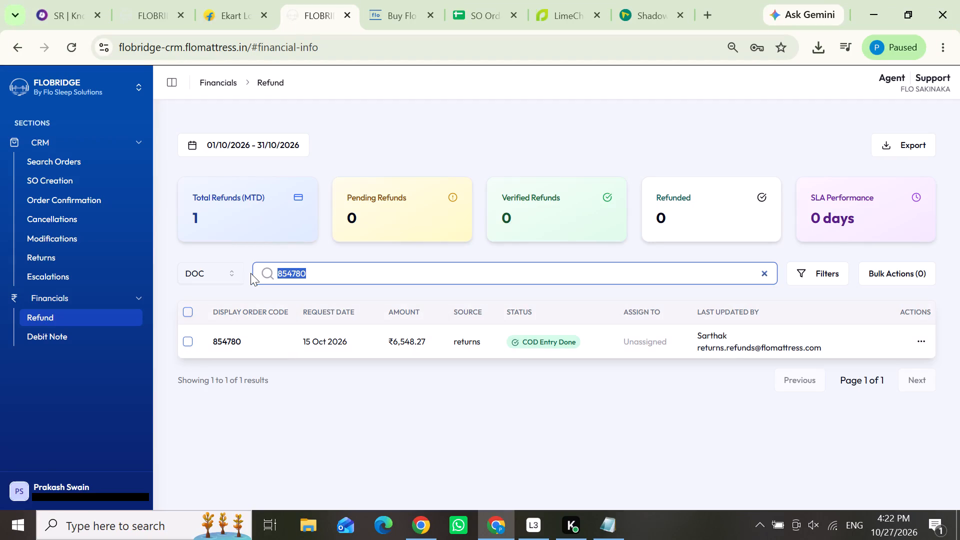
{"action": "key", "text": "ctrl+c"}
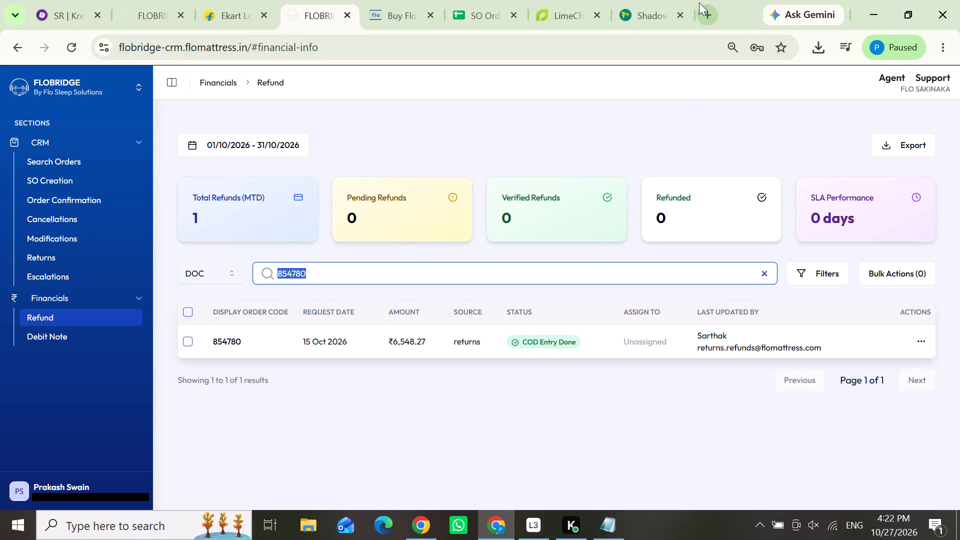
{"action": "left_click", "coordinate": [704, 8]}
{"action": "type", "text": "pr"}
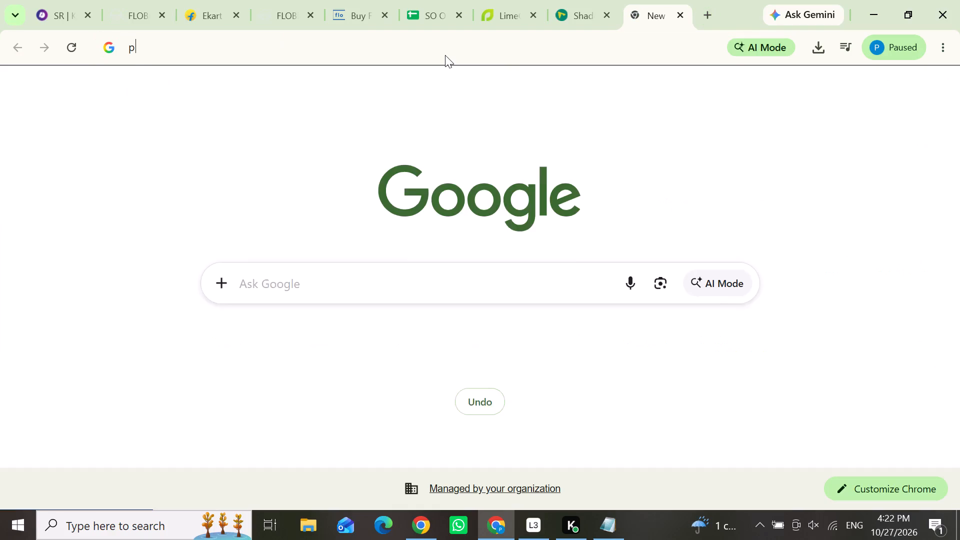
{"action": "left_click", "coordinate": [347, 104]}
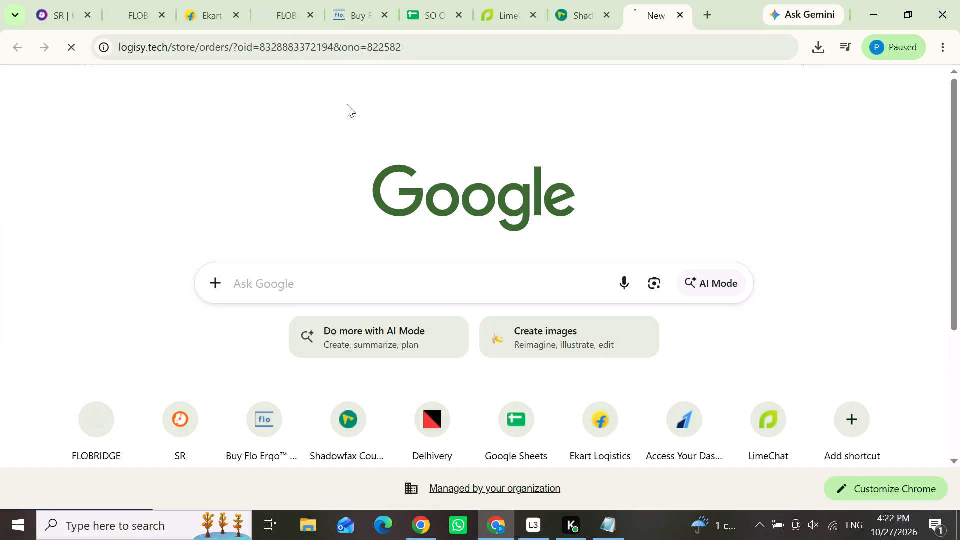
Copy the ongoing caller's number from Knowlarity and search Flobridge orders by that notification mobile, leaving off the country prefix.
{"action": "left_click", "coordinate": [74, 0]}
{"action": "left_click", "coordinate": [236, 227]}
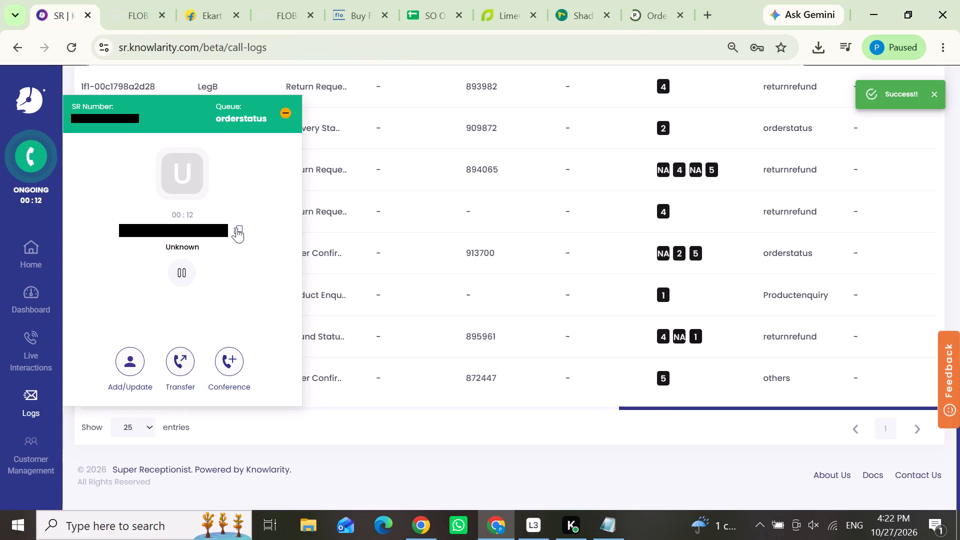
{"action": "left_click", "coordinate": [136, 6]}
{"action": "left_click", "coordinate": [167, 162]}
{"action": "left_click_drag", "start_coordinate": [415, 136], "coordinate": [300, 131]}
{"action": "key", "text": "ctrl+v"}
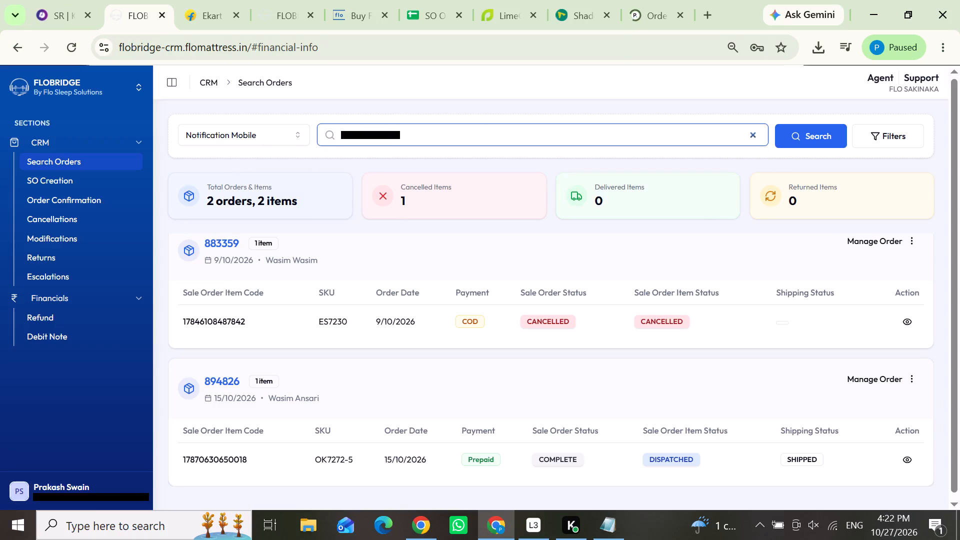
{"action": "left_click_drag", "start_coordinate": [354, 131], "coordinate": [337, 132]}
{"action": "key", "text": "BackSpace"}
{"action": "left_click", "coordinate": [804, 139]}
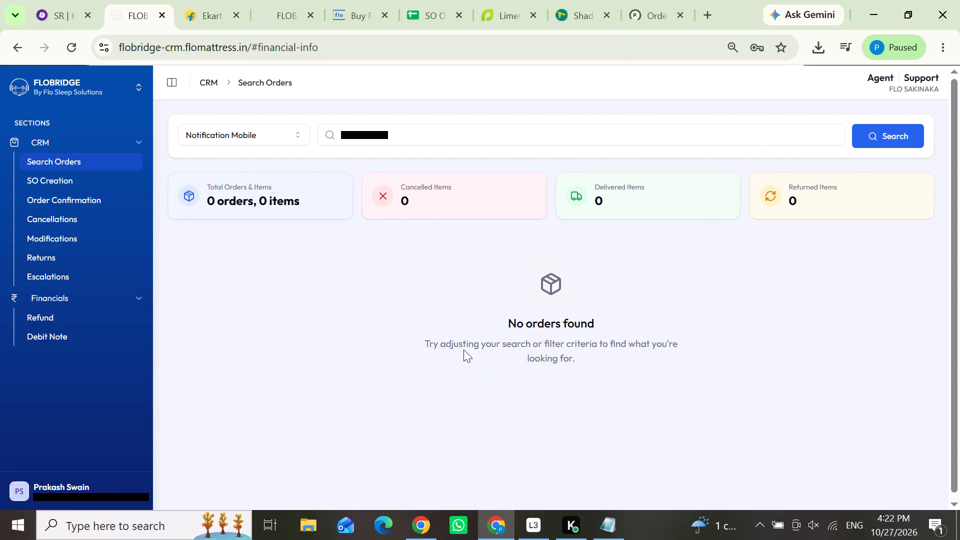
Close the Ekart Logistics tab and bring up the Pragma orders page.
{"action": "left_click", "coordinate": [233, 14]}
{"action": "left_click", "coordinate": [632, 19]}
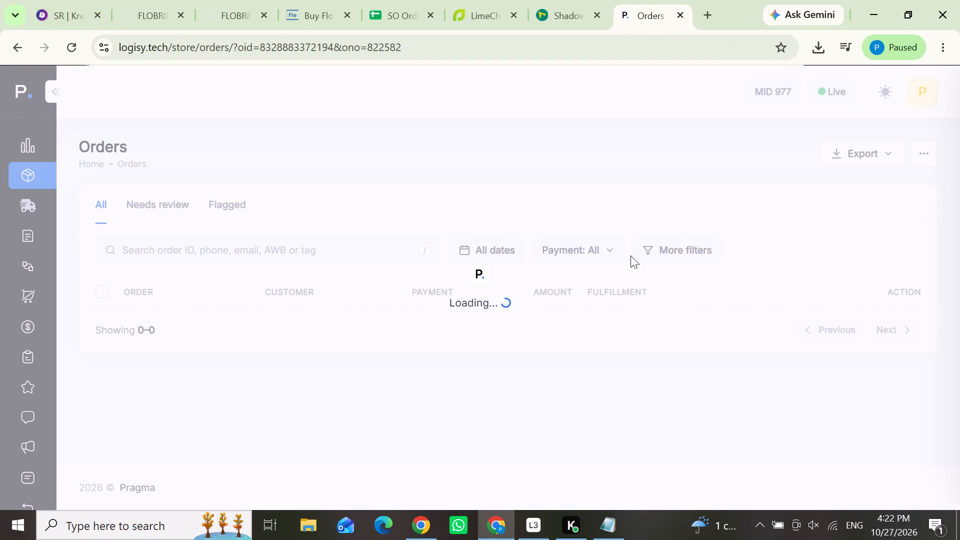
In Knowlarity's customer form for the ongoing call, set the disposition to Order Confirmation and open an empty note.
{"action": "left_click", "coordinate": [151, 0]}
{"action": "left_click", "coordinate": [56, 14]}
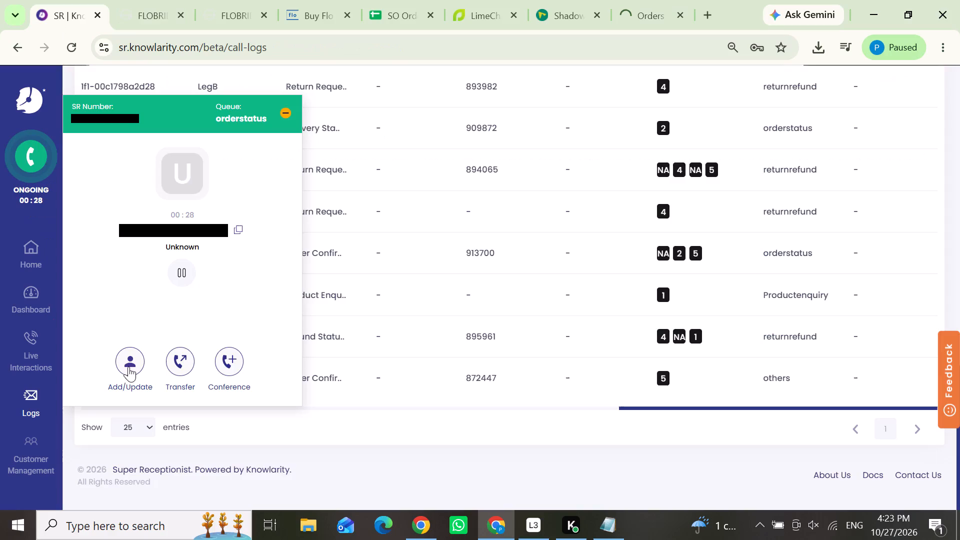
{"action": "left_click", "coordinate": [128, 366]}
{"action": "scroll", "coordinate": [182, 296], "scroll_direction": "down", "scroll_amount": 1}
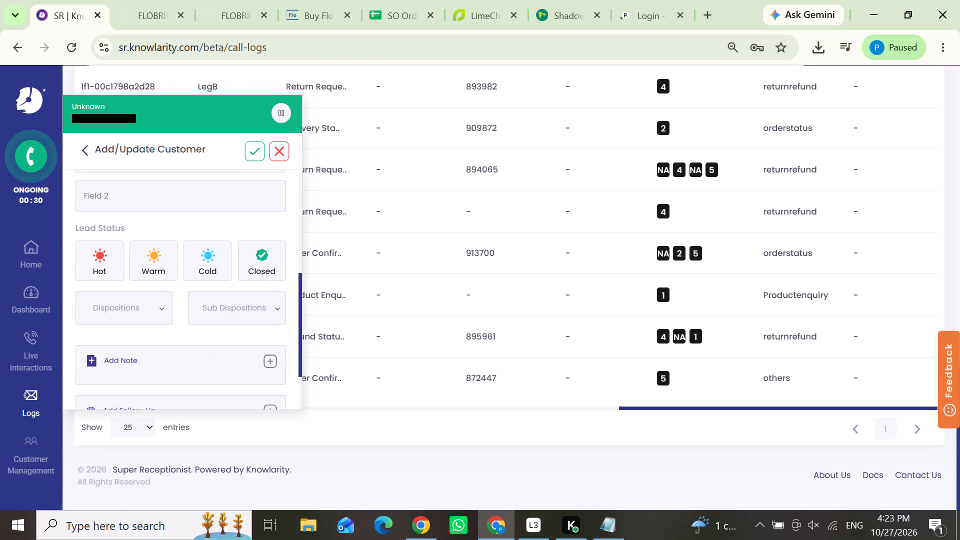
{"action": "left_click", "coordinate": [157, 312]}
{"action": "left_click_drag", "start_coordinate": [165, 350], "coordinate": [166, 422]}
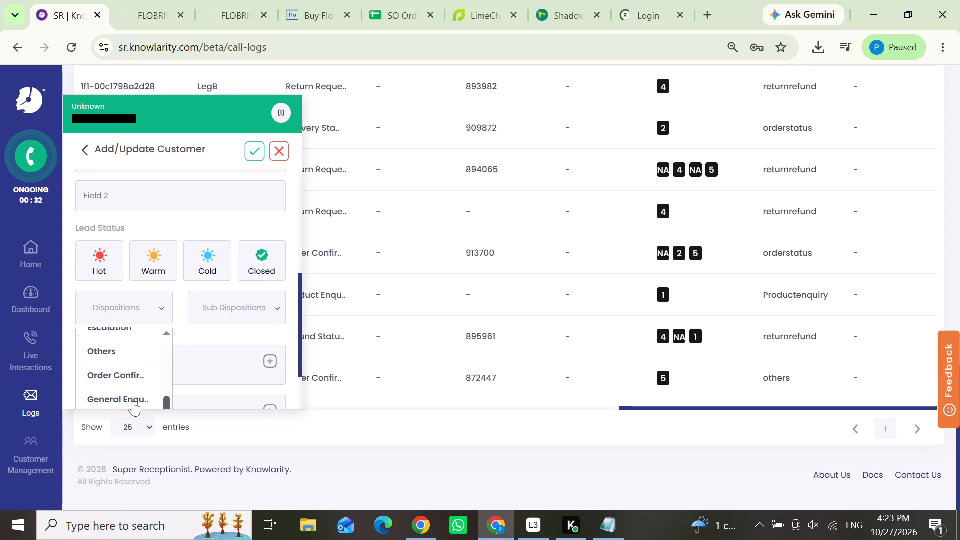
{"action": "left_click", "coordinate": [103, 373]}
{"action": "left_click", "coordinate": [269, 361]}
{"action": "left_click", "coordinate": [179, 382]}
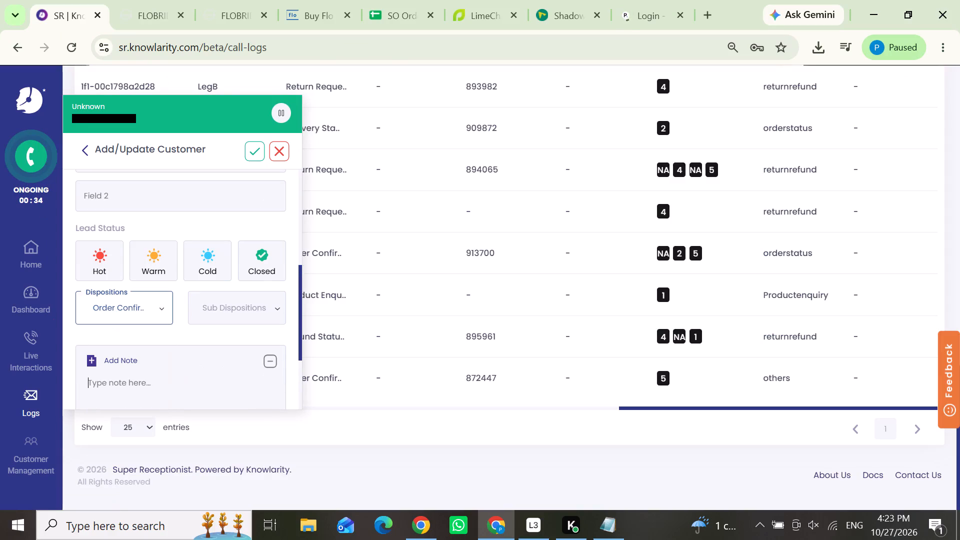
Enter riyaz as the customer name for the ongoing call and save the customer details.
{"action": "scroll", "coordinate": [163, 313], "scroll_direction": "up", "scroll_amount": 1}
{"action": "left_click", "coordinate": [142, 211]}
{"action": "type", "text": "asdf"}
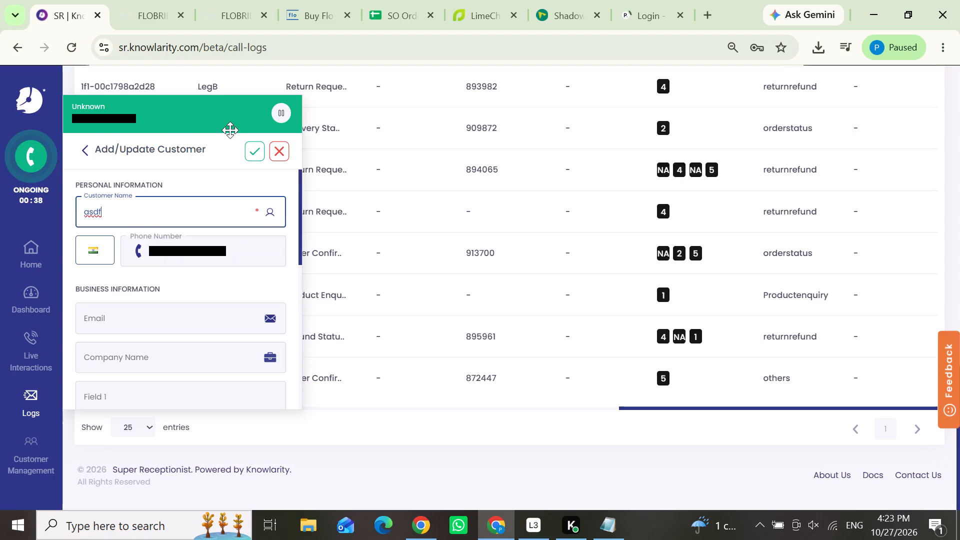
{"action": "left_click_drag", "start_coordinate": [113, 211], "coordinate": [89, 211]}
{"action": "left_click_drag", "start_coordinate": [89, 211], "coordinate": [74, 210]}
{"action": "key", "text": "BackSpace"}
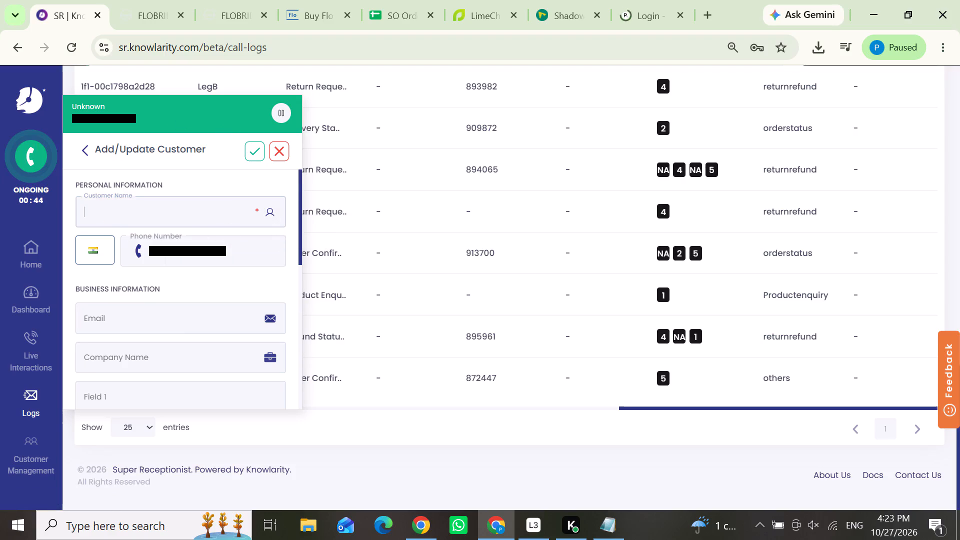
{"action": "type", "text": "riyaz"}
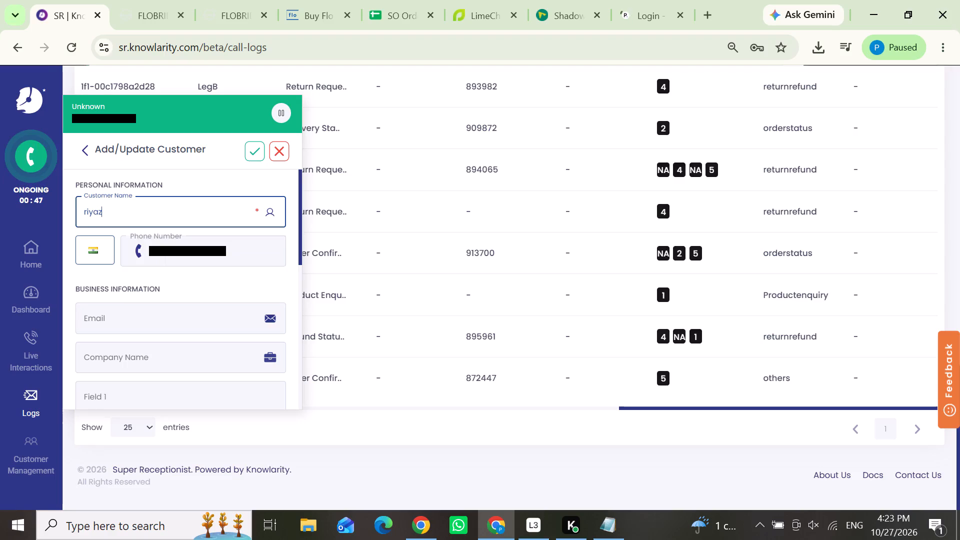
{"action": "left_click", "coordinate": [250, 148]}
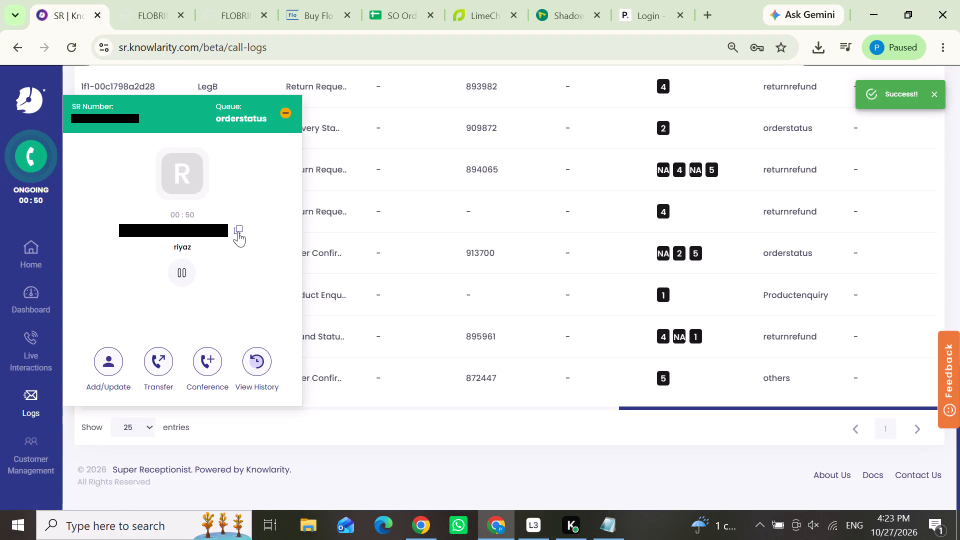
Rerun the Flobridge order search for the caller's notification mobile number.
{"action": "left_click", "coordinate": [146, 19]}
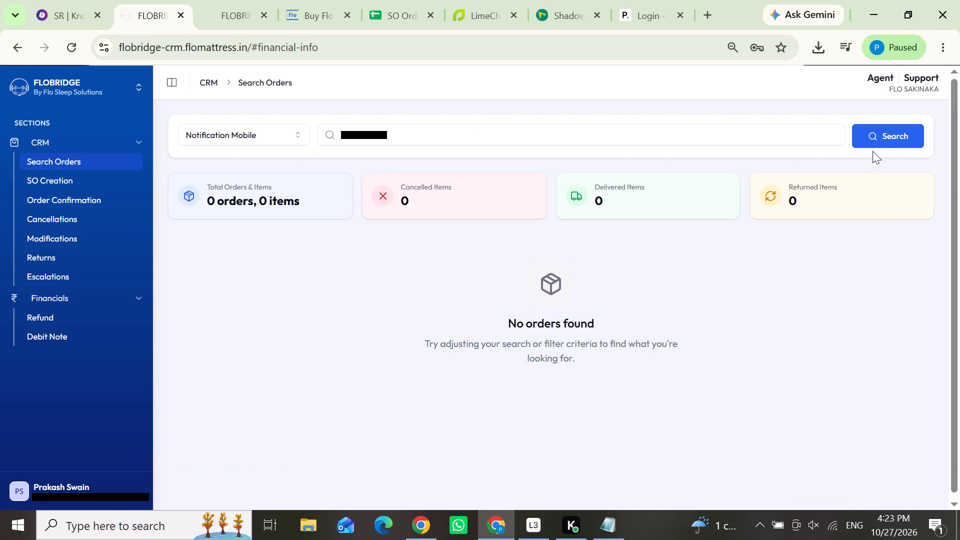
{"action": "double_click", "coordinate": [883, 141]}
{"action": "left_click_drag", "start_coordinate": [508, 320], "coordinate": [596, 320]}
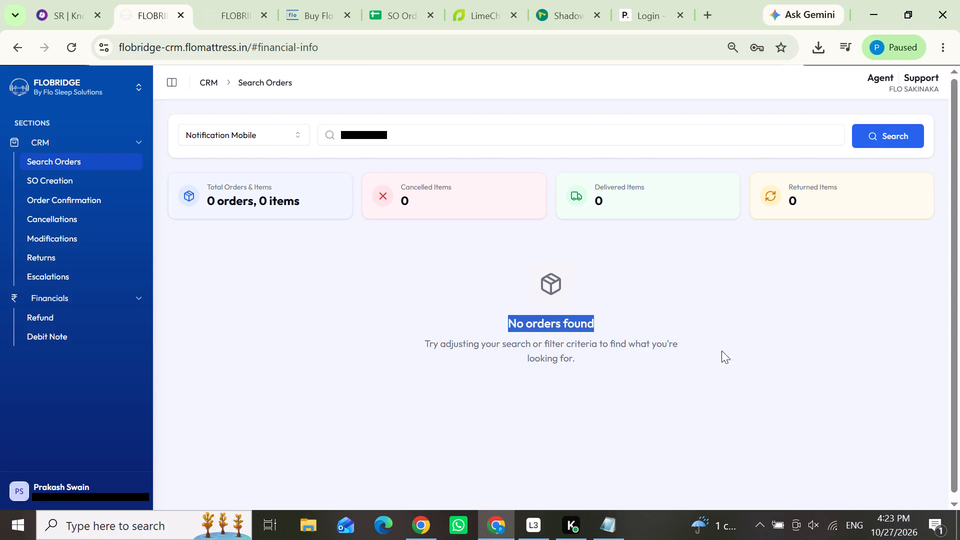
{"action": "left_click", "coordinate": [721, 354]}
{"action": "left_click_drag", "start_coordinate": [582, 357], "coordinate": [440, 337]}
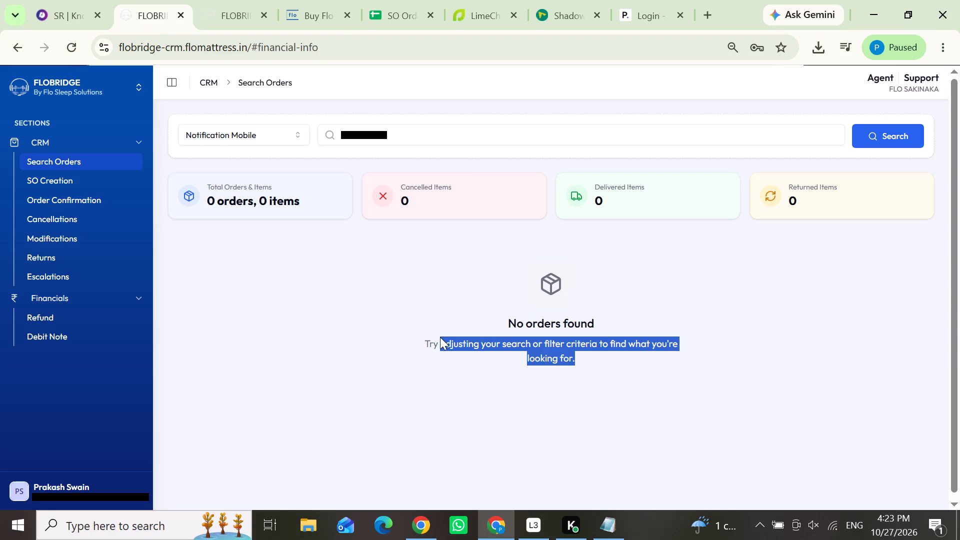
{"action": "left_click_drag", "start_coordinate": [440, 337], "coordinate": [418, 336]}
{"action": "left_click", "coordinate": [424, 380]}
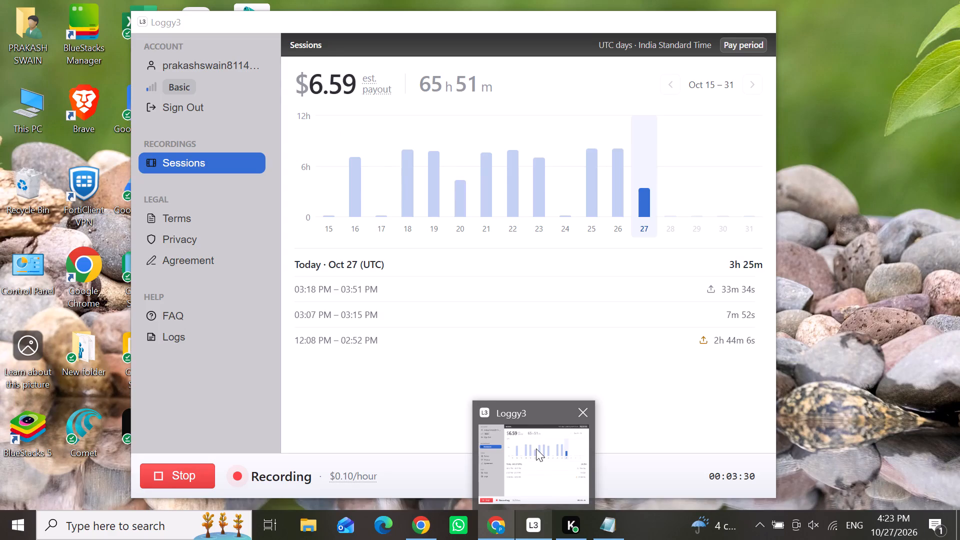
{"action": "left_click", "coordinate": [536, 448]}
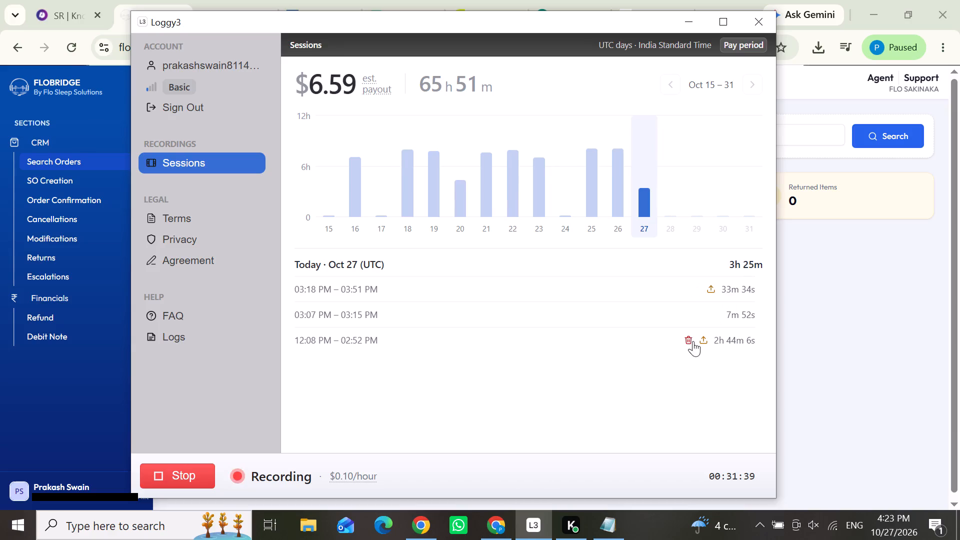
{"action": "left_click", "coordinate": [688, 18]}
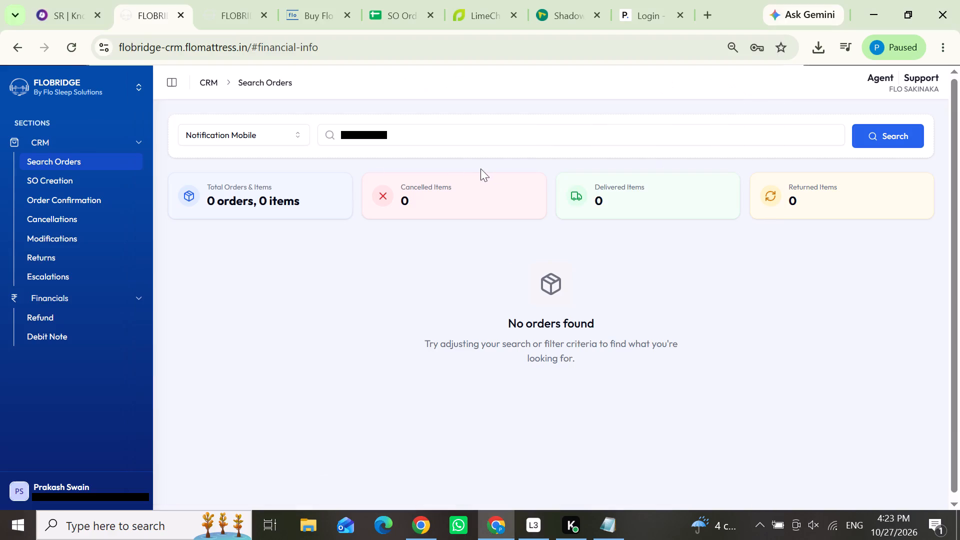
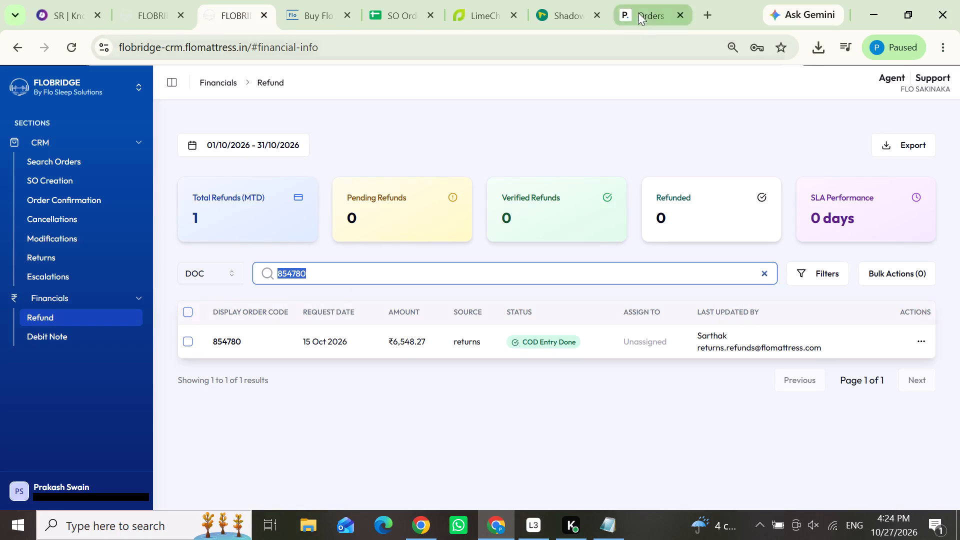
Switch to the Pragma orders page.
{"action": "left_click", "coordinate": [638, 12]}
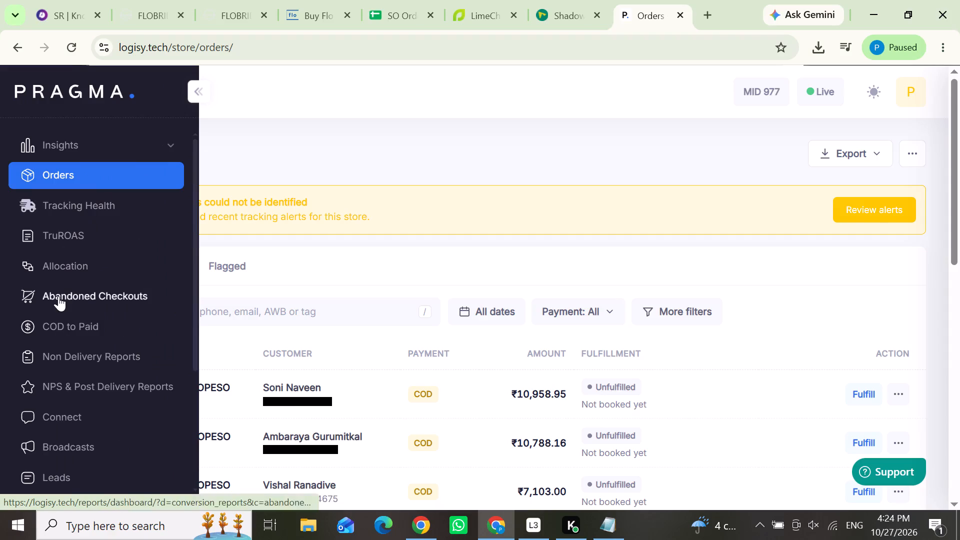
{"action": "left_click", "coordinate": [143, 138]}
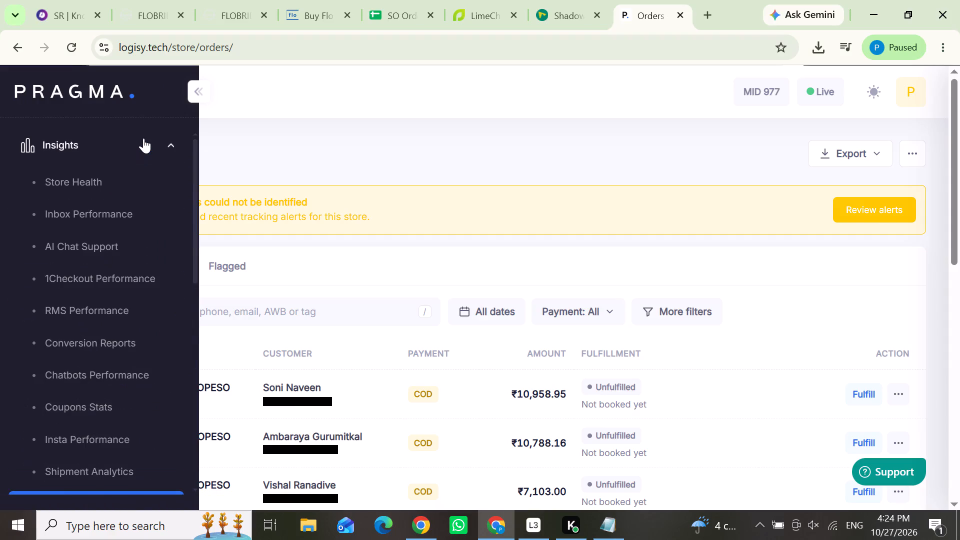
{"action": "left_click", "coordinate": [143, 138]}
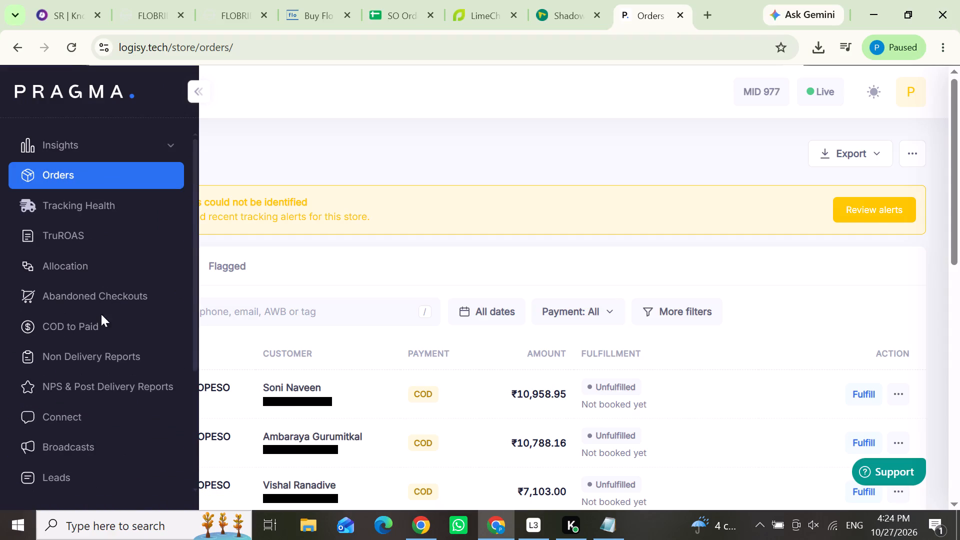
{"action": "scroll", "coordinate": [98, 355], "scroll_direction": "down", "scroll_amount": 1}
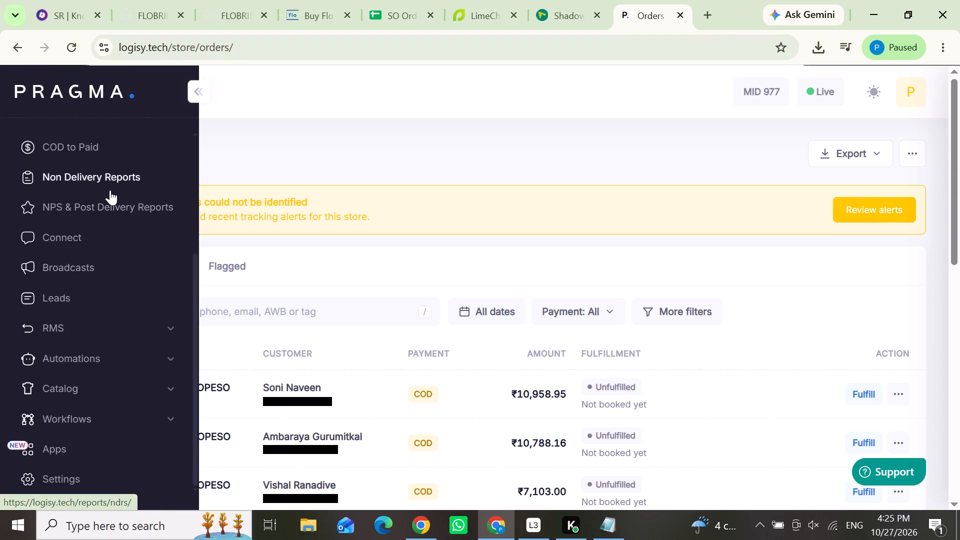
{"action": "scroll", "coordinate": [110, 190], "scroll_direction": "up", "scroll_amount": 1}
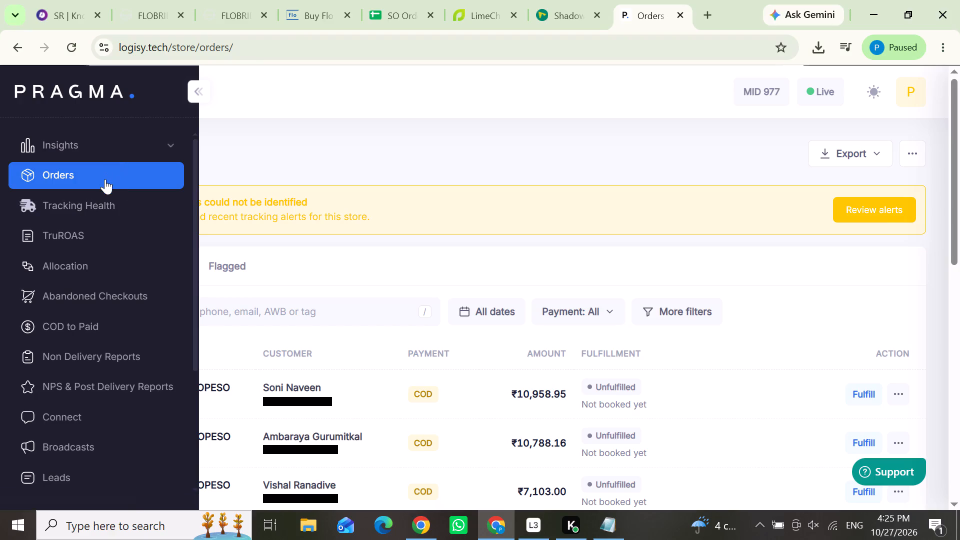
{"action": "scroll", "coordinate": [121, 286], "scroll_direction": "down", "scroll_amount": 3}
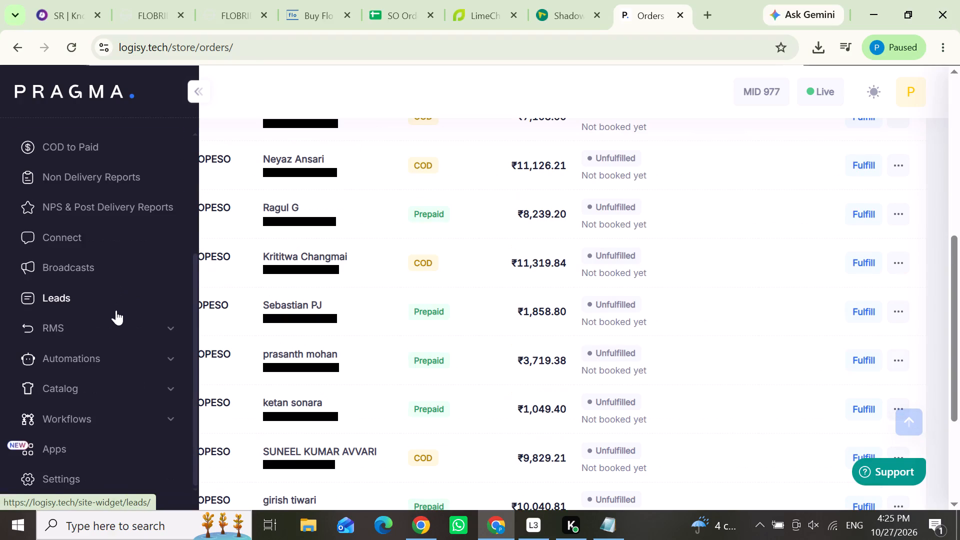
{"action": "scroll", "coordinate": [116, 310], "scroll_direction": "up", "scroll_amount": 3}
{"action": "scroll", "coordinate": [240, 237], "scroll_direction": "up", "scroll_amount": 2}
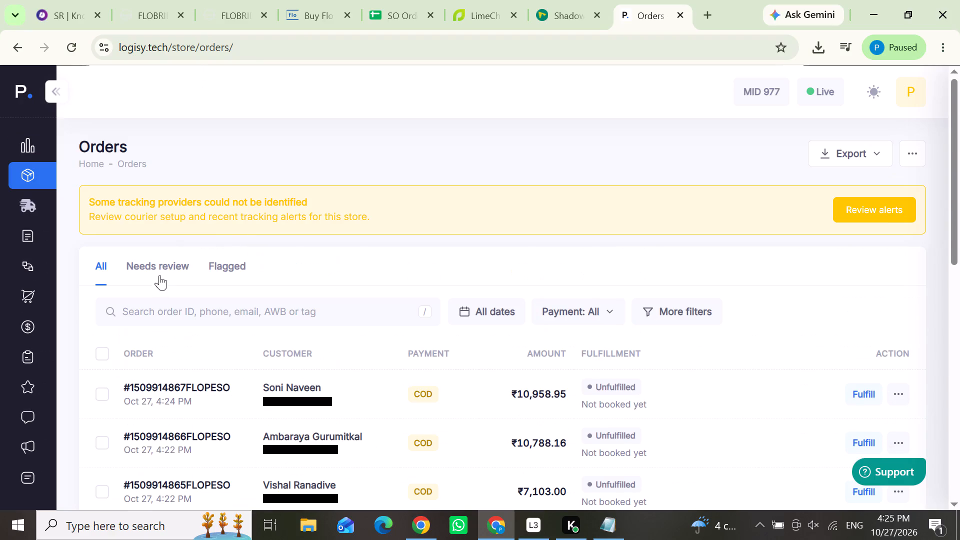
{"action": "left_click", "coordinate": [183, 310]}
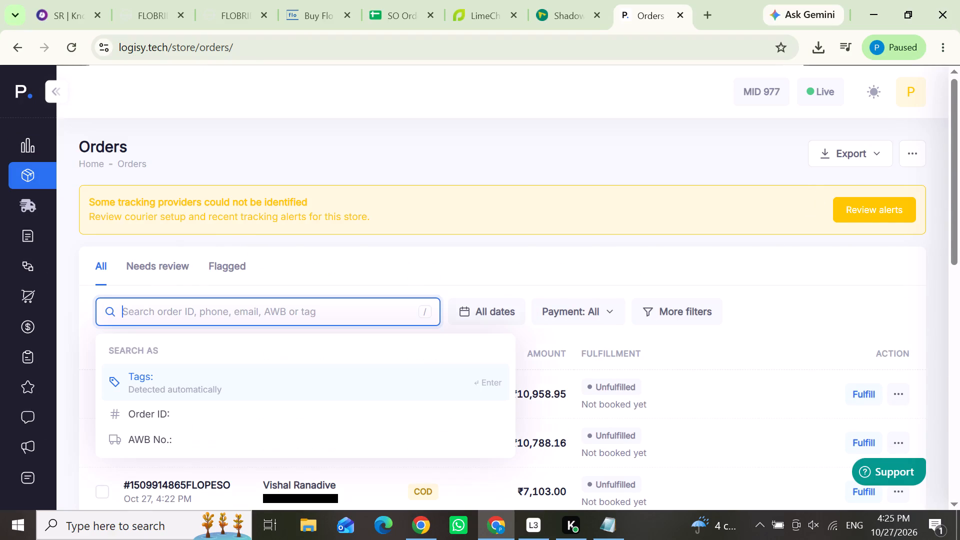
{"action": "key", "text": "ctrl+v"}
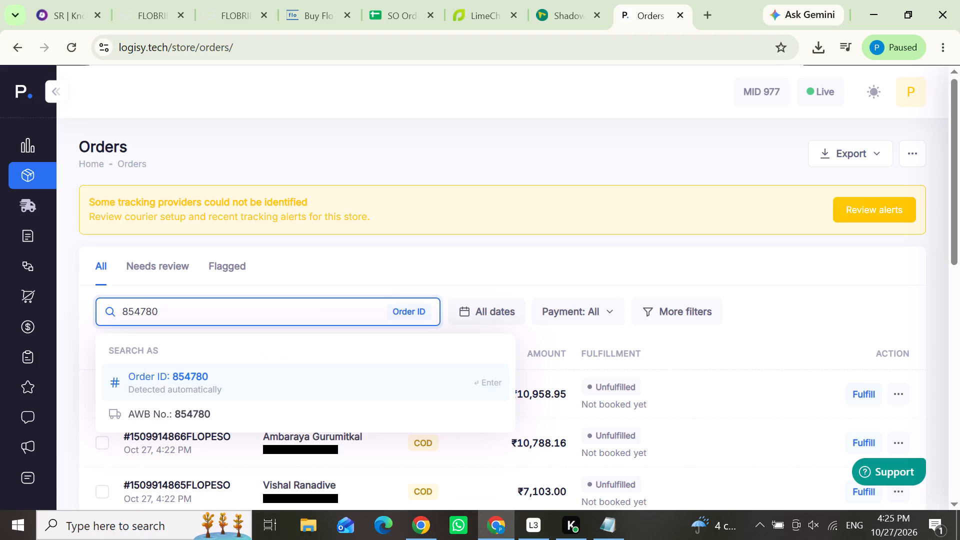
{"action": "left_click", "coordinate": [181, 383]}
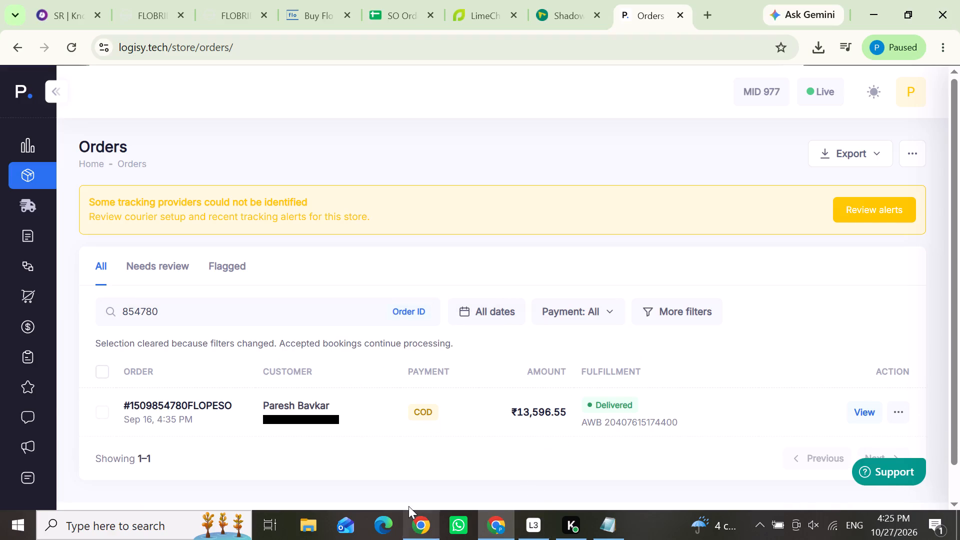
{"action": "left_click", "coordinate": [227, 15]}
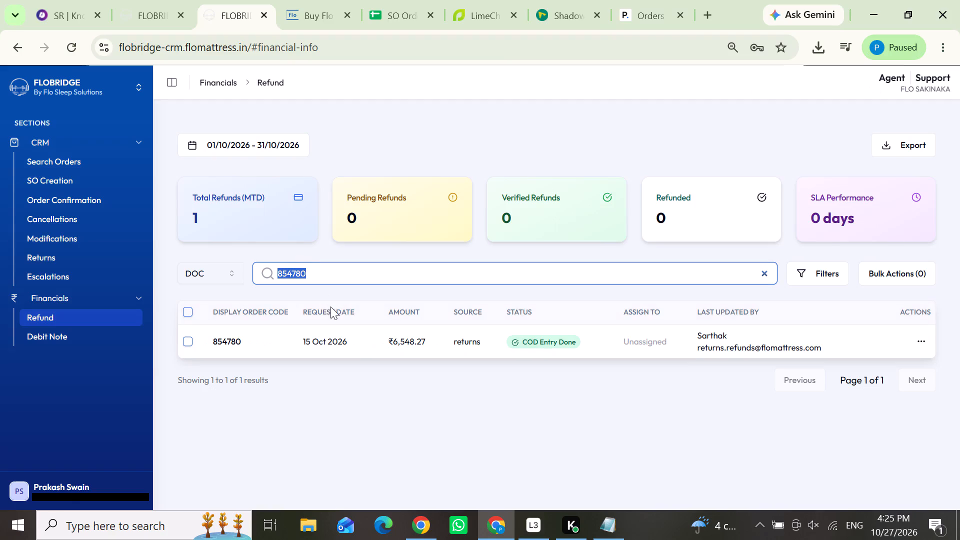
{"action": "left_click", "coordinate": [923, 341]}
{"action": "left_click", "coordinate": [876, 363]}
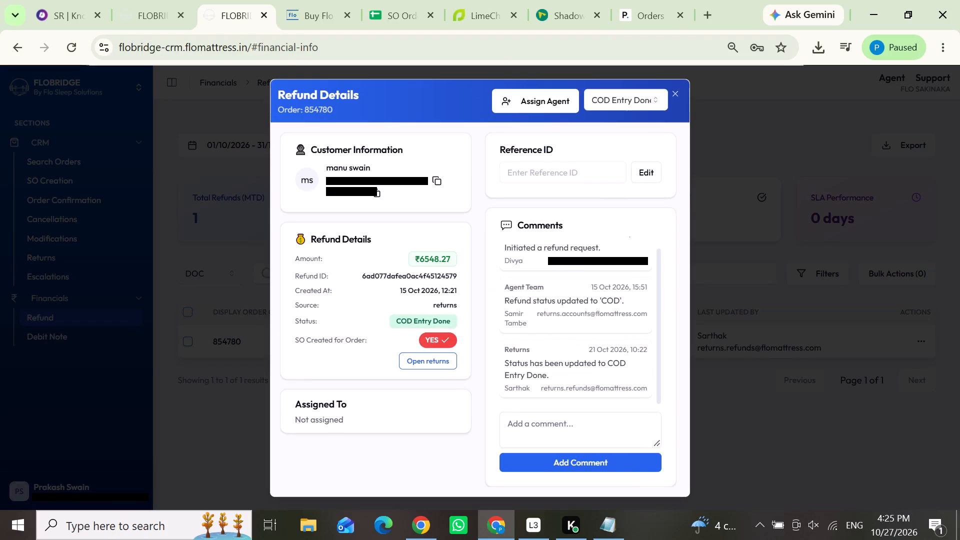
{"action": "left_click", "coordinate": [248, 395]}
{"action": "left_click_drag", "start_coordinate": [319, 275], "coordinate": [256, 274]}
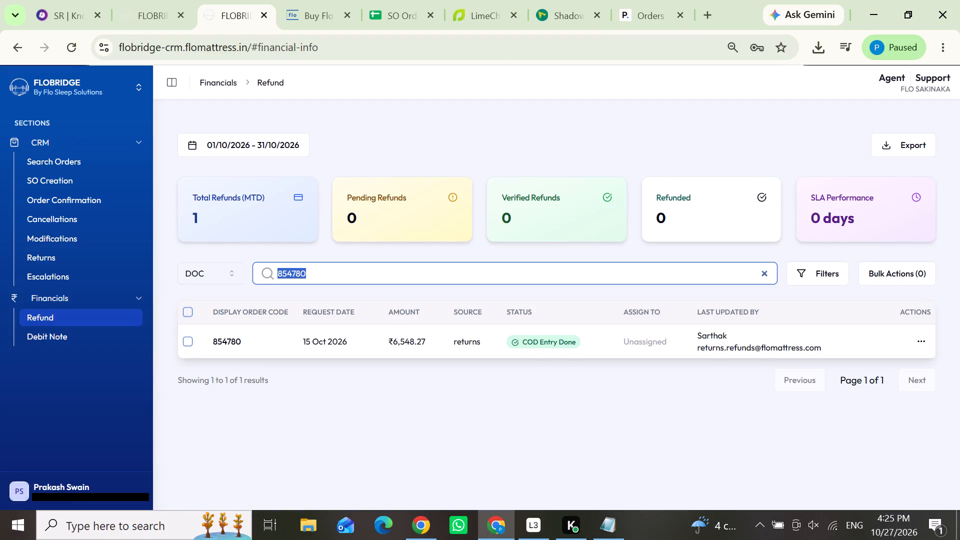
{"action": "key", "text": "ctrl+c"}
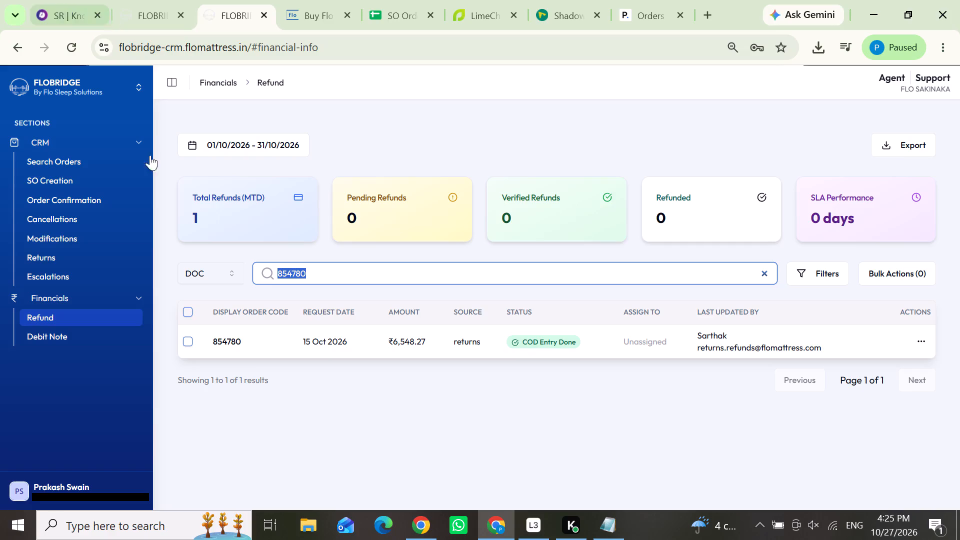
{"action": "left_click", "coordinate": [631, 0]}
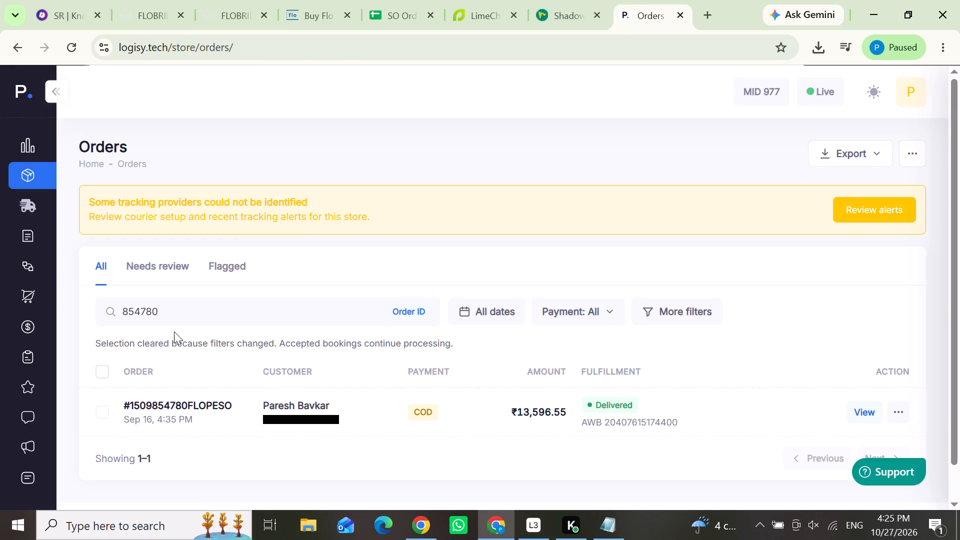
{"action": "left_click_drag", "start_coordinate": [172, 310], "coordinate": [119, 309]}
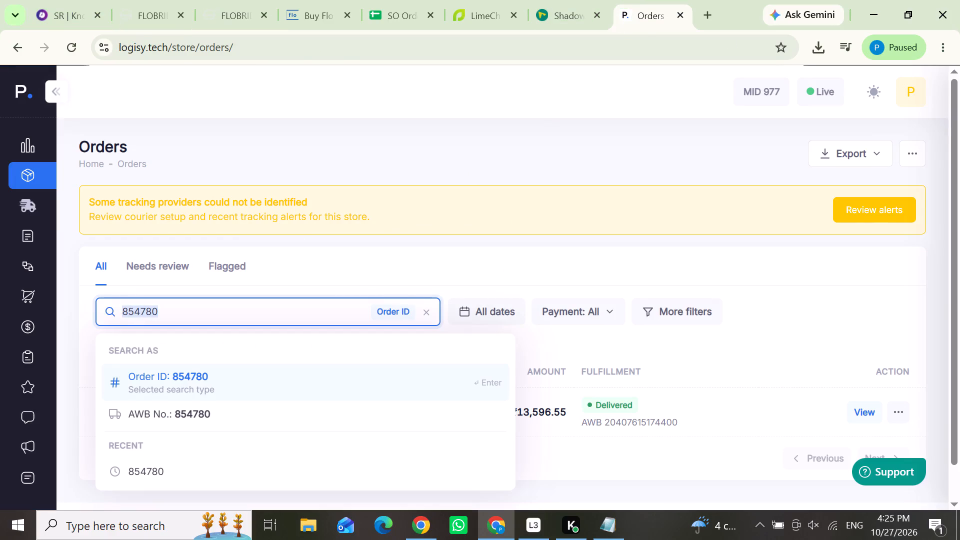
{"action": "key", "text": "ctrl+v"}
{"action": "key", "text": "Return"}
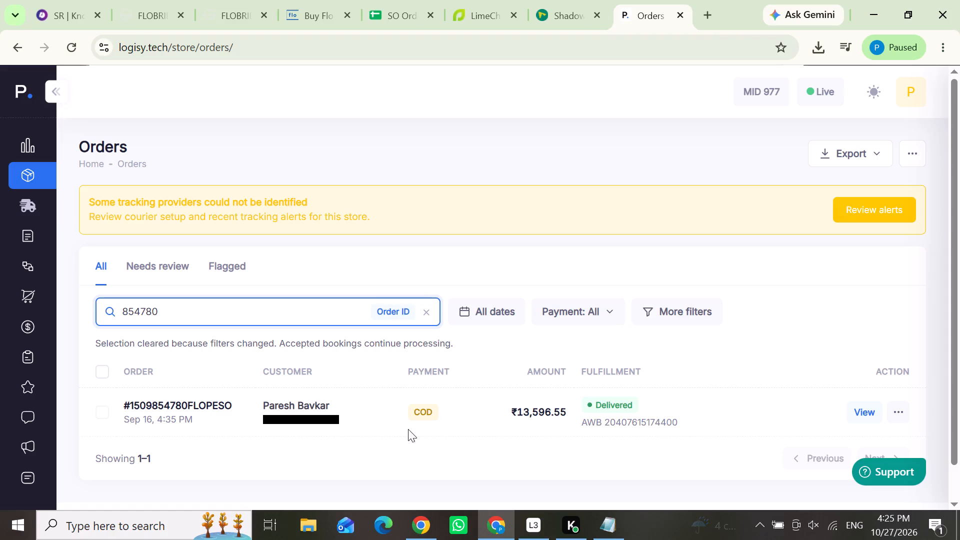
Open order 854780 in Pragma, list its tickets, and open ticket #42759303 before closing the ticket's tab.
{"action": "left_click", "coordinate": [866, 410]}
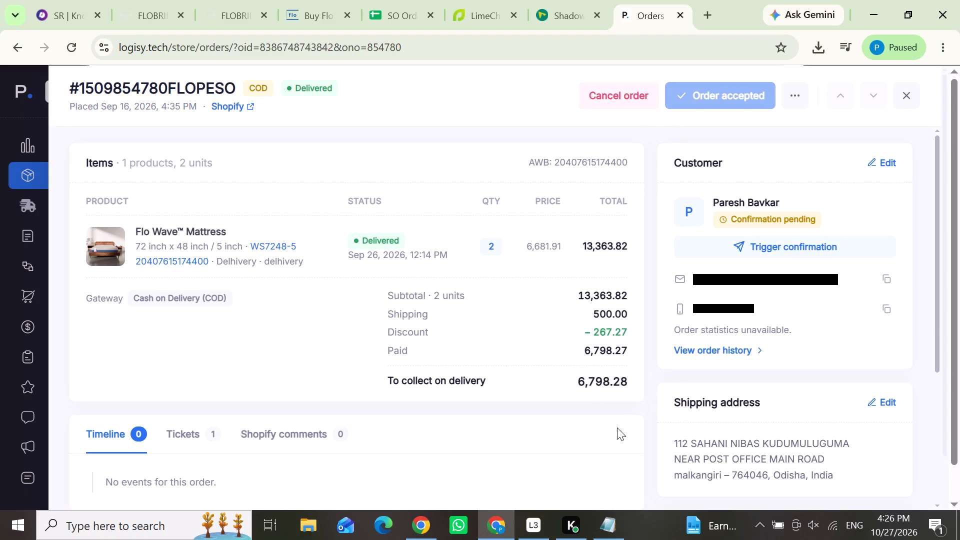
{"action": "left_click_drag", "start_coordinate": [937, 309], "coordinate": [940, 395]}
{"action": "left_click", "coordinate": [184, 294]}
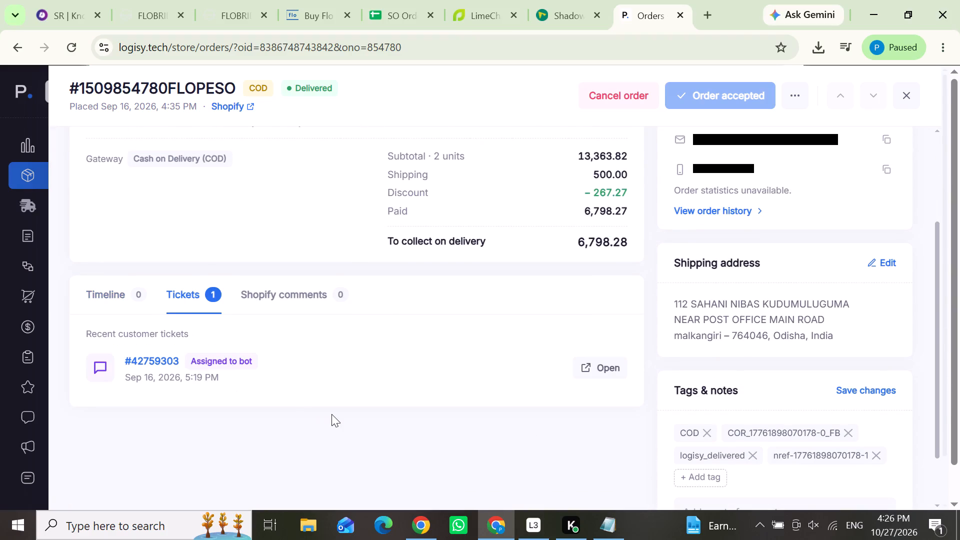
{"action": "left_click", "coordinate": [595, 367]}
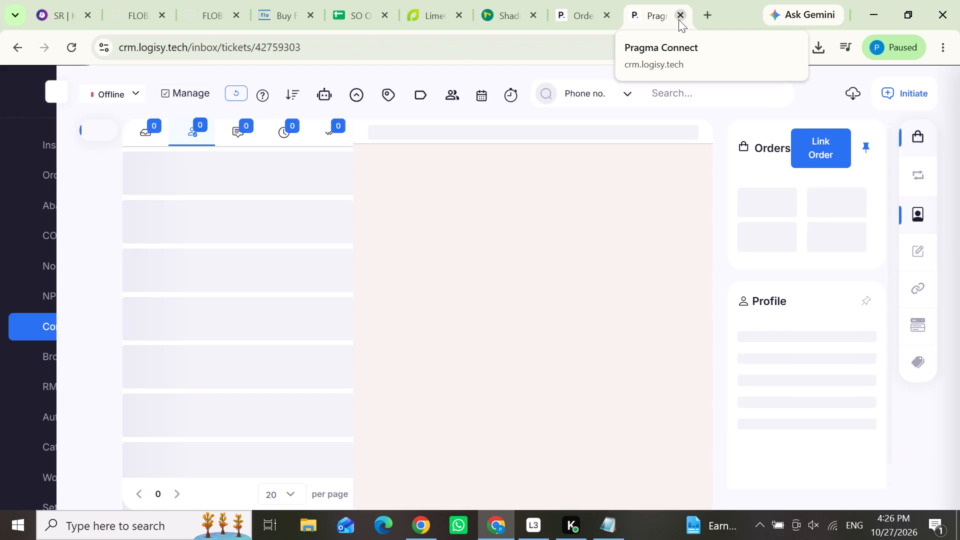
{"action": "left_click", "coordinate": [682, 19]}
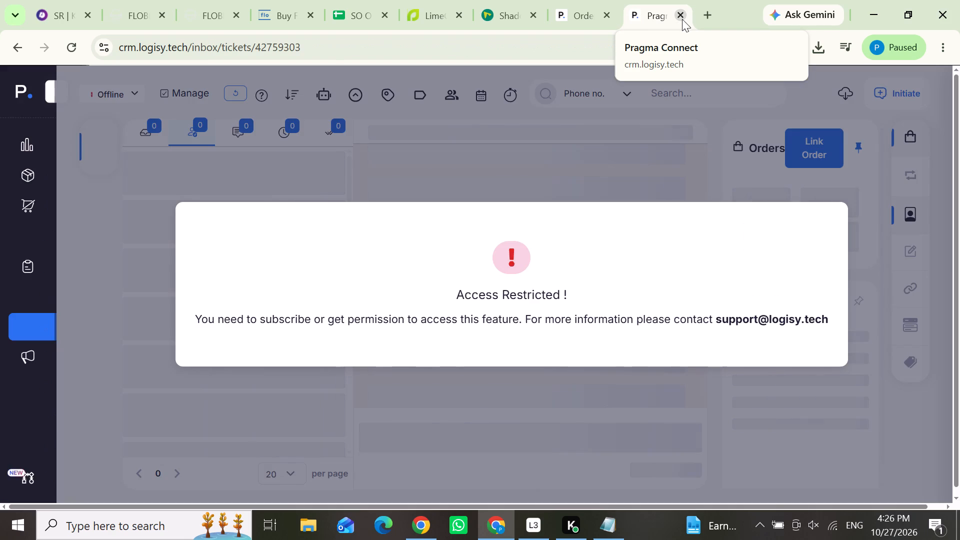
View the customer's order history from the order details and close it.
{"action": "scroll", "coordinate": [297, 310], "scroll_direction": "up", "scroll_amount": 1}
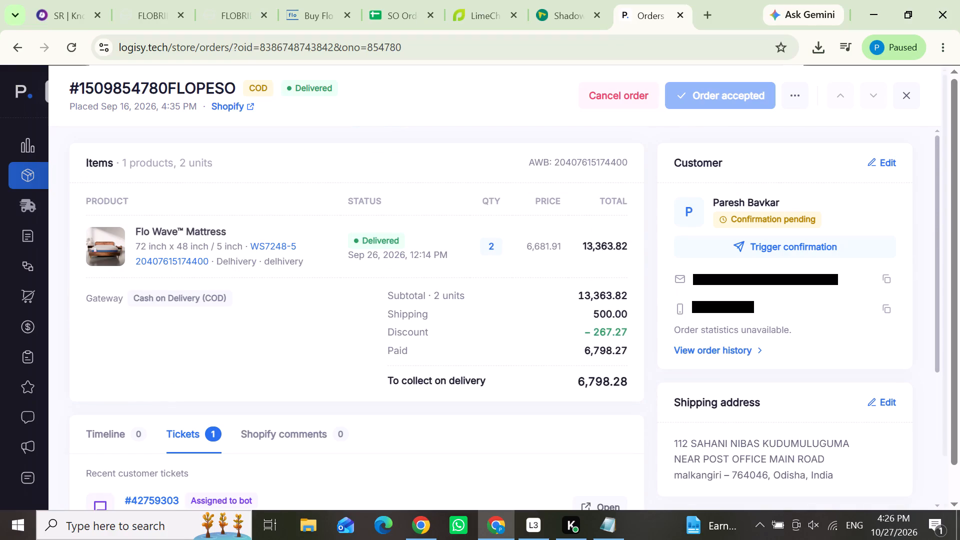
{"action": "left_click", "coordinate": [747, 350]}
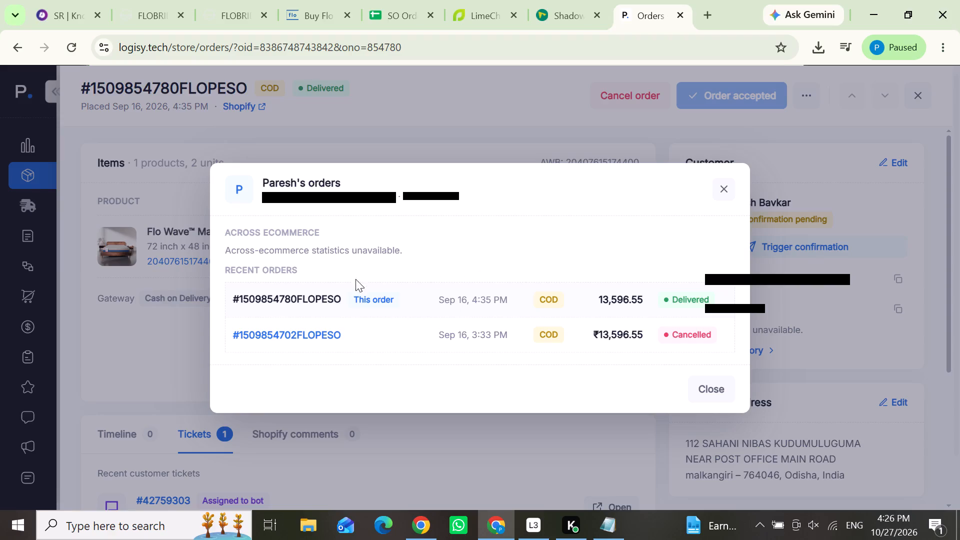
{"action": "left_click", "coordinate": [825, 243]}
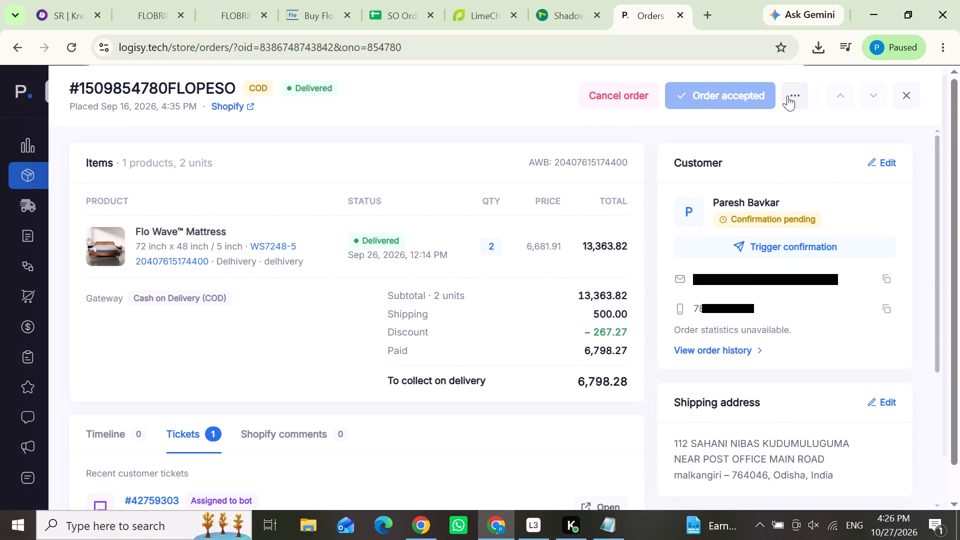
Check the order's additional actions, its tags and notes, and its timeline, and close the order details.
{"action": "left_click", "coordinate": [787, 95]}
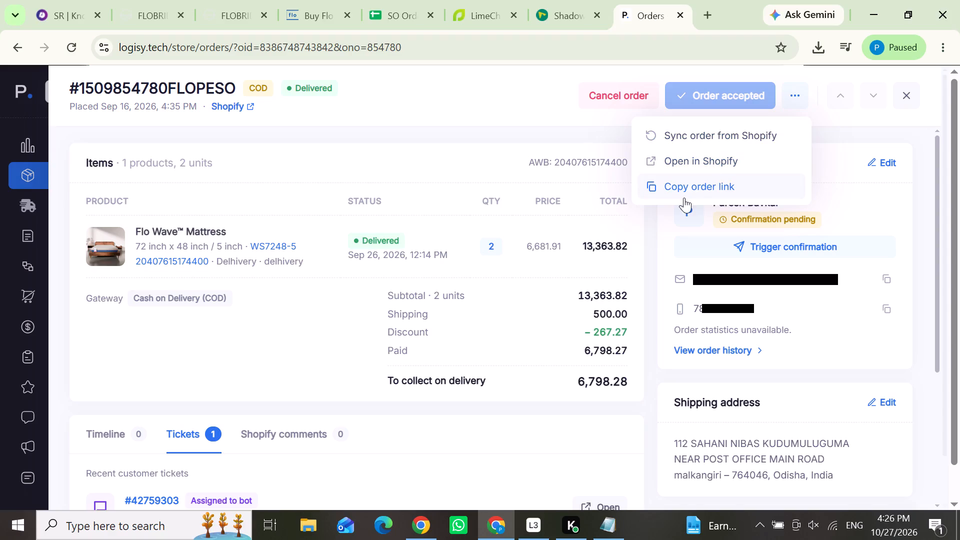
{"action": "left_click", "coordinate": [288, 149]}
{"action": "scroll", "coordinate": [306, 143], "scroll_direction": "up", "scroll_amount": 1}
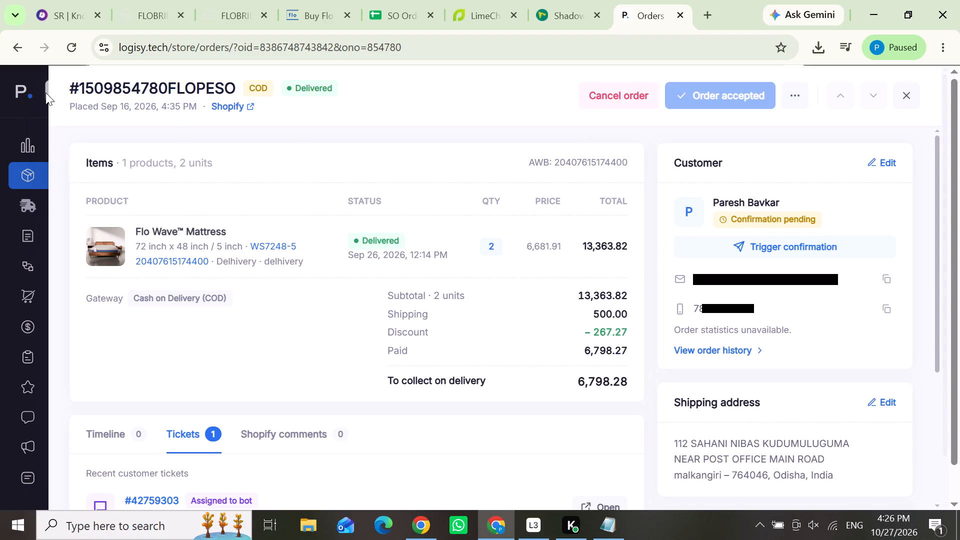
{"action": "scroll", "coordinate": [857, 224], "scroll_direction": "down", "scroll_amount": 2}
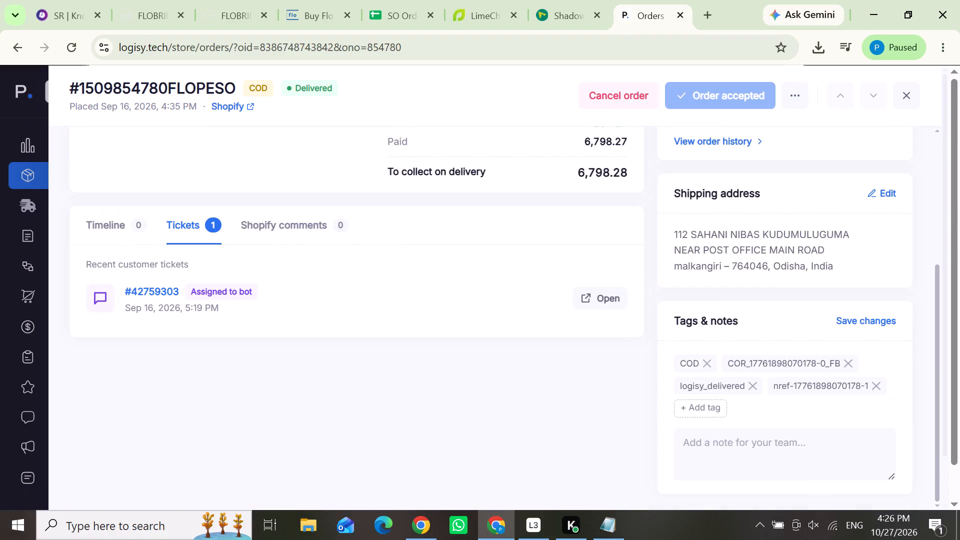
{"action": "scroll", "coordinate": [844, 234], "scroll_direction": "up", "scroll_amount": 1}
{"action": "scroll", "coordinate": [837, 236], "scroll_direction": "down", "scroll_amount": 1}
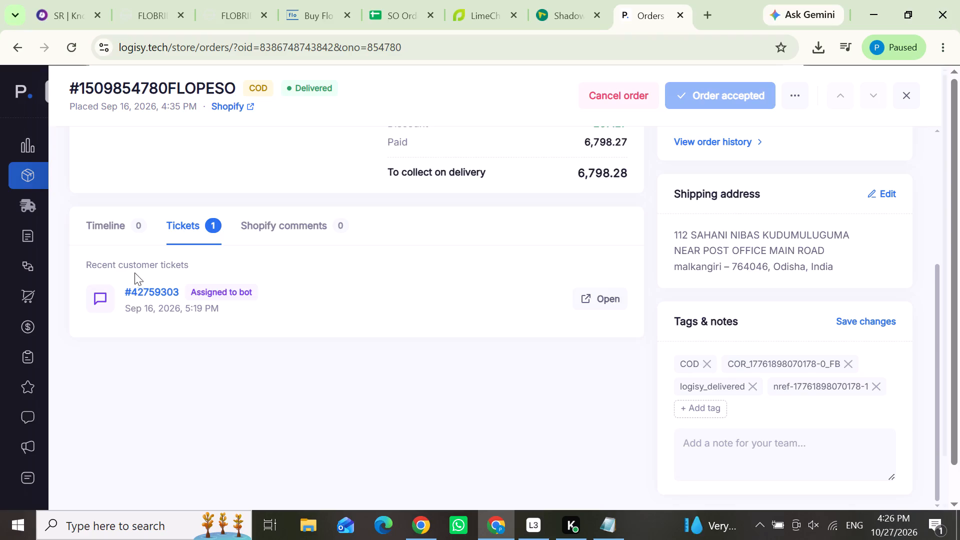
{"action": "left_click", "coordinate": [119, 227]}
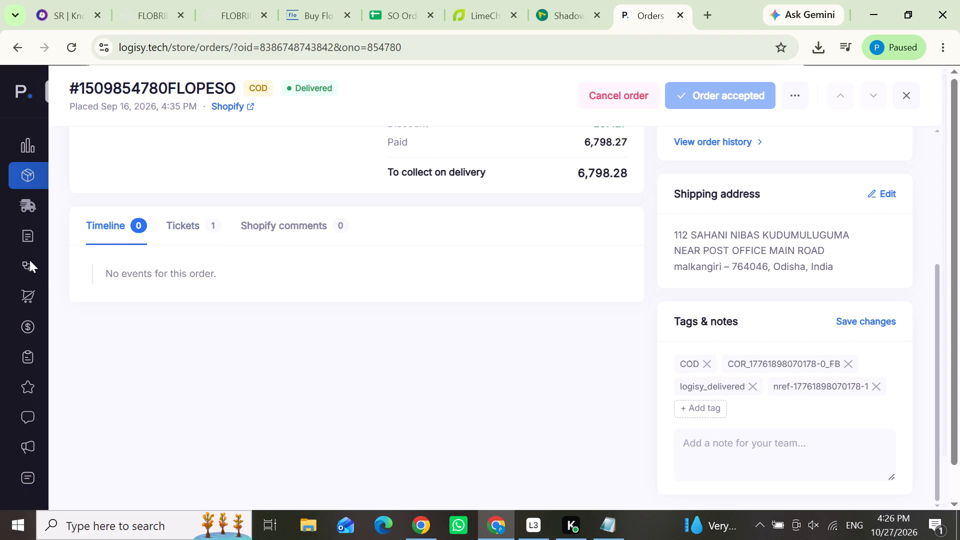
{"action": "left_click", "coordinate": [46, 91]}
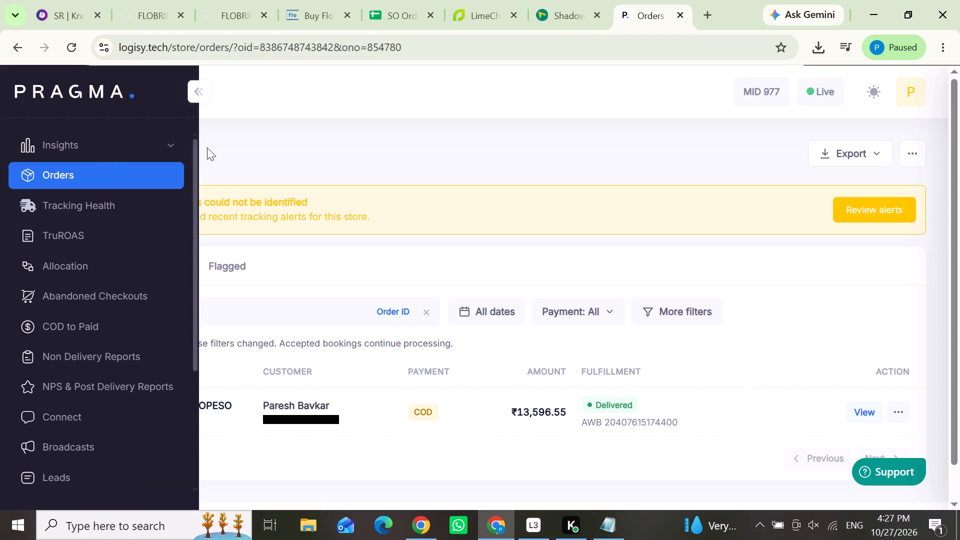
{"action": "left_click_drag", "start_coordinate": [193, 155], "coordinate": [193, 177]}
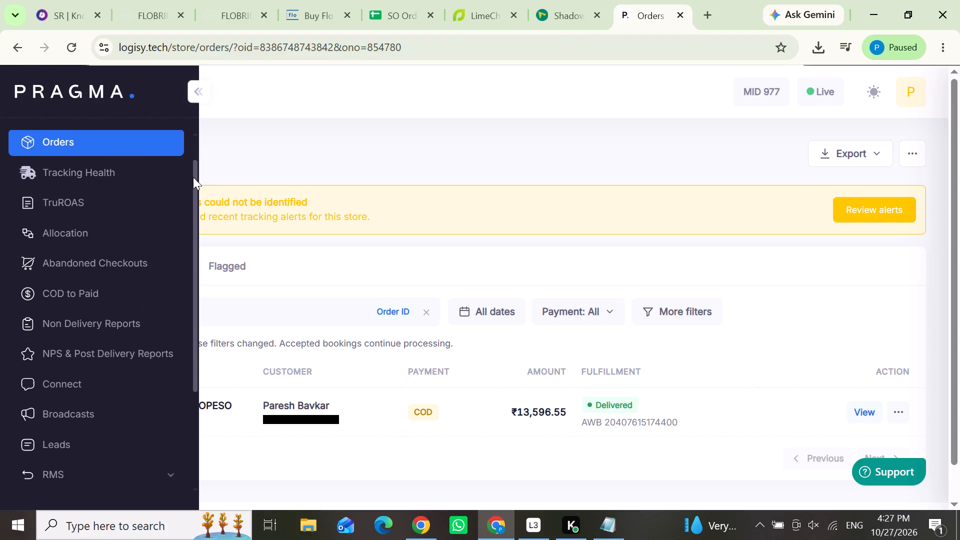
{"action": "left_click_drag", "start_coordinate": [193, 177], "coordinate": [172, 317]}
{"action": "left_click", "coordinate": [145, 329]}
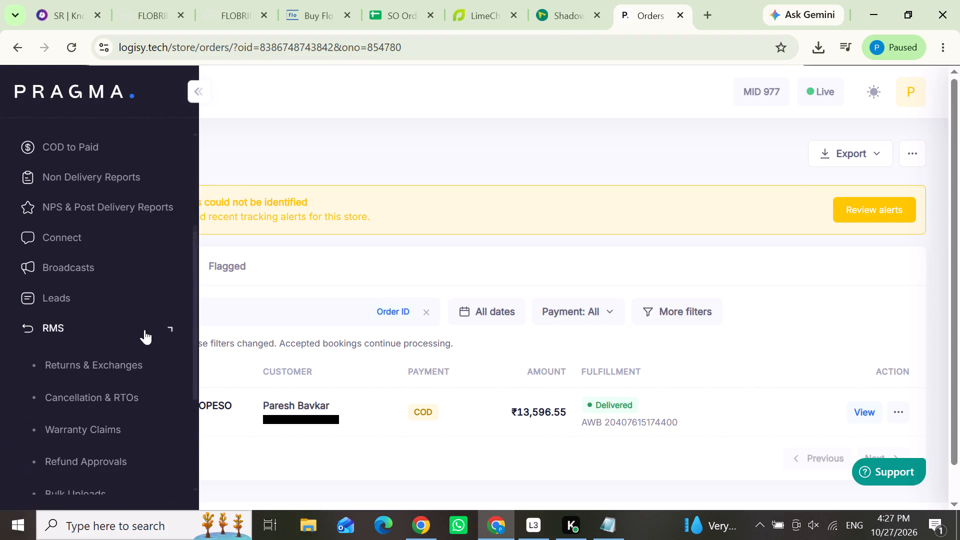
{"action": "left_click", "coordinate": [95, 461]}
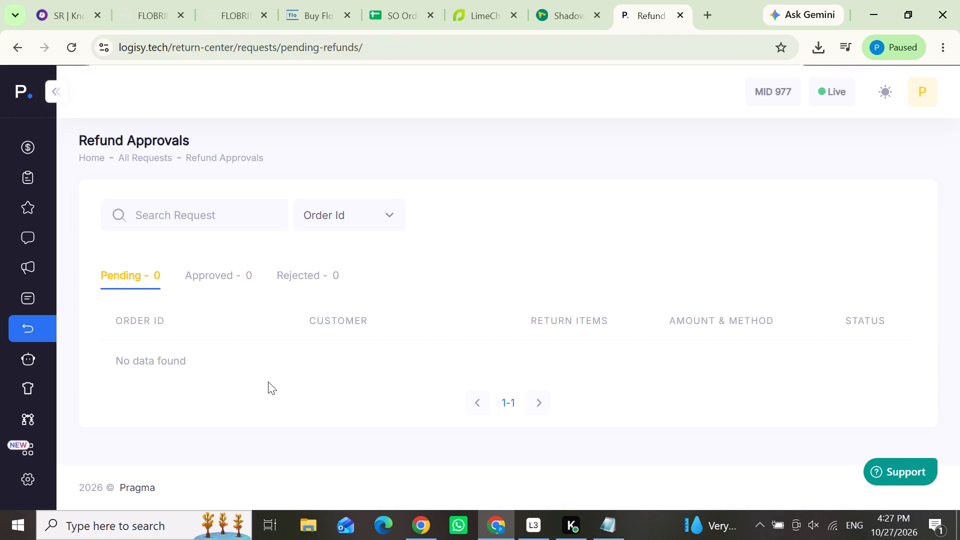
{"action": "left_click", "coordinate": [192, 213]}
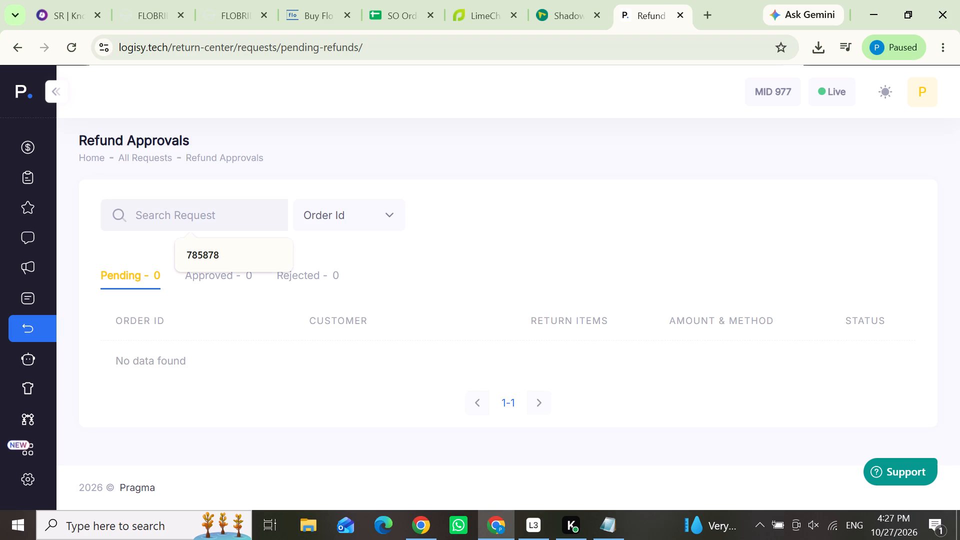
{"action": "key", "text": "ctrl+v"}
{"action": "key", "text": "Return"}
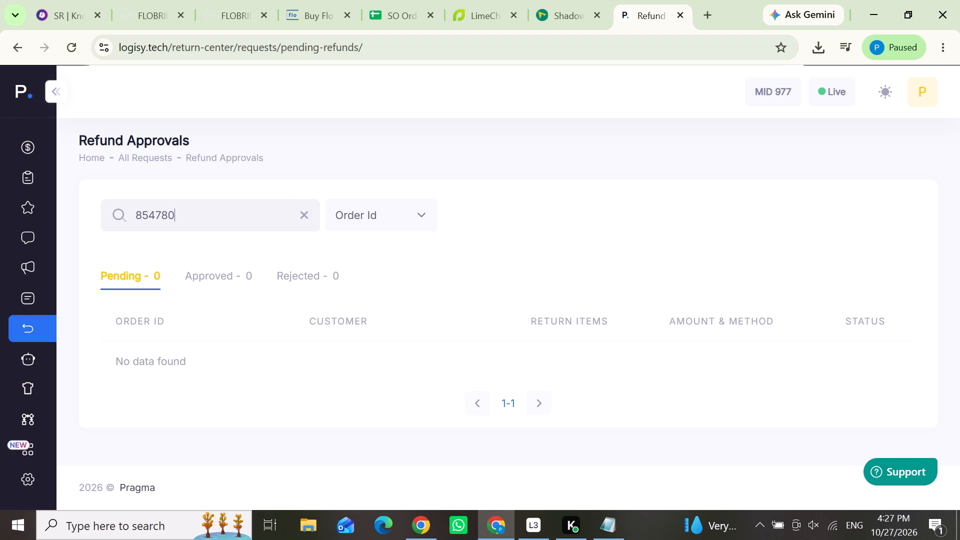
{"action": "key", "text": "Return"}
{"action": "key", "text": "Return"}
{"action": "key", "text": "Return"}
{"action": "key", "text": "Return"}
{"action": "key", "text": "Return"}
{"action": "key", "text": "Return"}
{"action": "key", "text": "Return"}
{"action": "key", "text": "Return"}
{"action": "key", "text": "Return"}
{"action": "key", "text": "Return"}
{"action": "key", "text": "Return"}
{"action": "key", "text": "Return"}
{"action": "key", "text": "Return"}
{"action": "key", "text": "Return"}
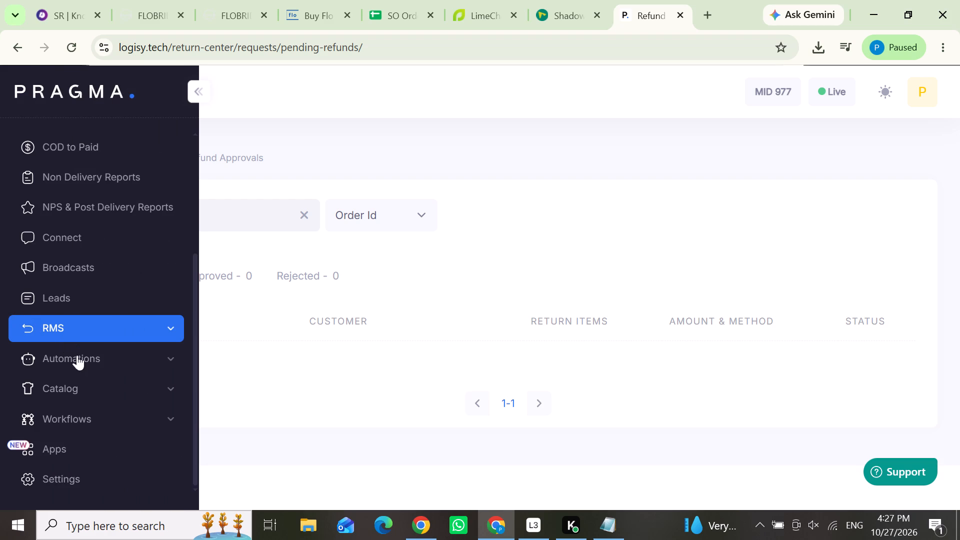
{"action": "left_click", "coordinate": [153, 332]}
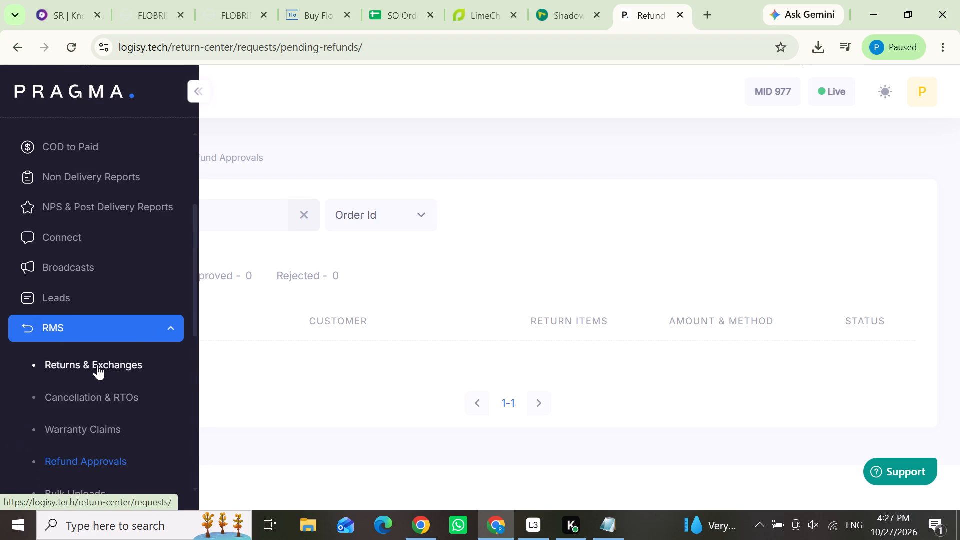
{"action": "left_click", "coordinate": [98, 359]}
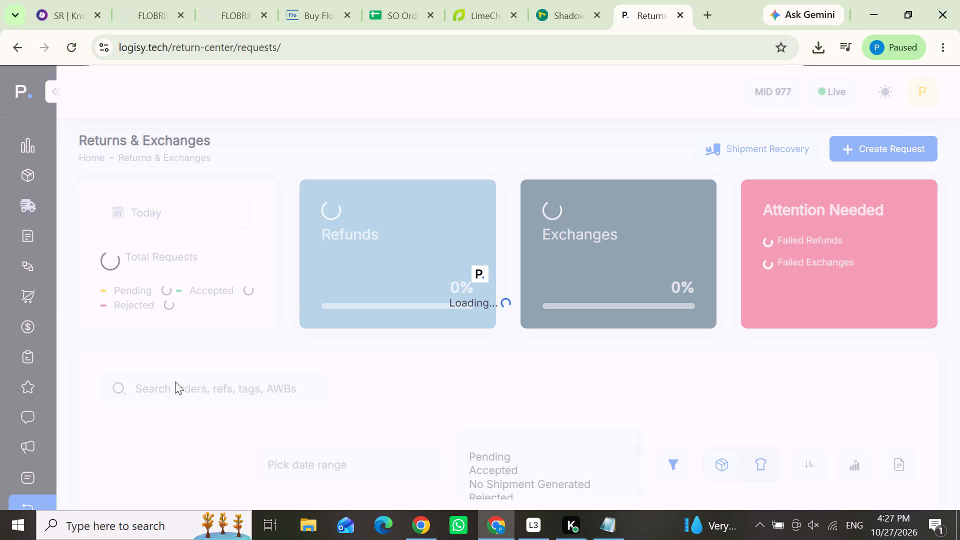
{"action": "left_click", "coordinate": [172, 390]}
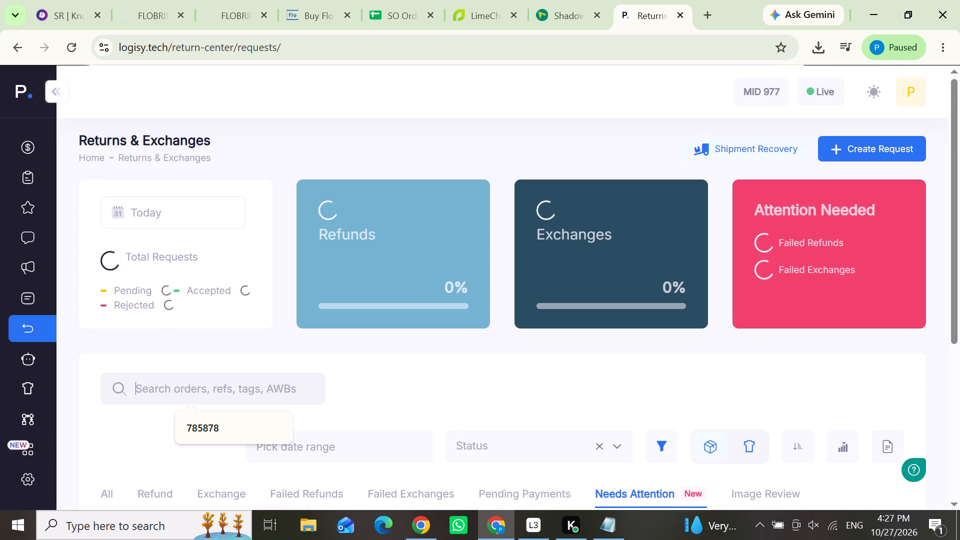
{"action": "key", "text": "ctrl+v"}
{"action": "key", "text": "Return"}
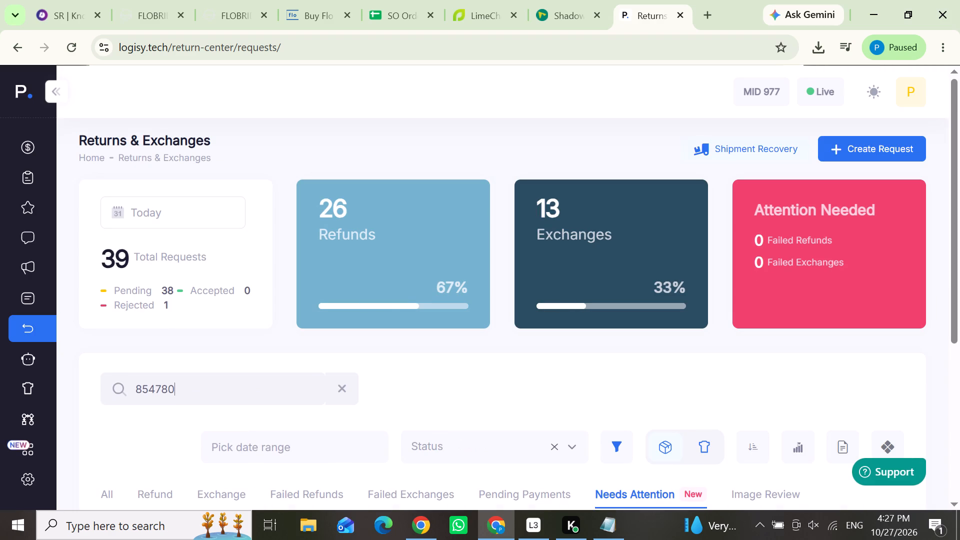
{"action": "scroll", "coordinate": [463, 402], "scroll_direction": "down", "scroll_amount": 1}
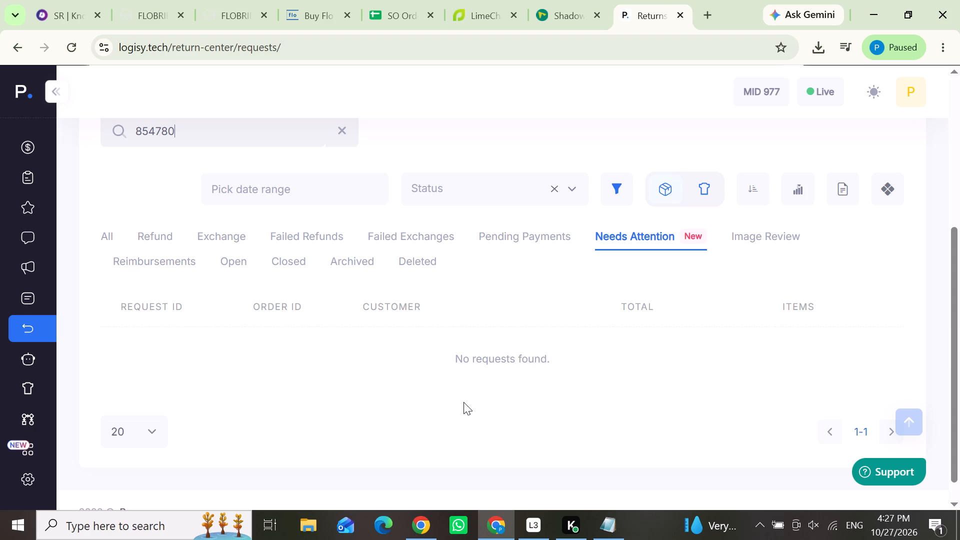
{"action": "key", "text": "Return"}
{"action": "key", "text": "Return"}
{"action": "key", "text": "Return"}
{"action": "key", "text": "Return"}
{"action": "key", "text": "Return"}
{"action": "key", "text": "Return"}
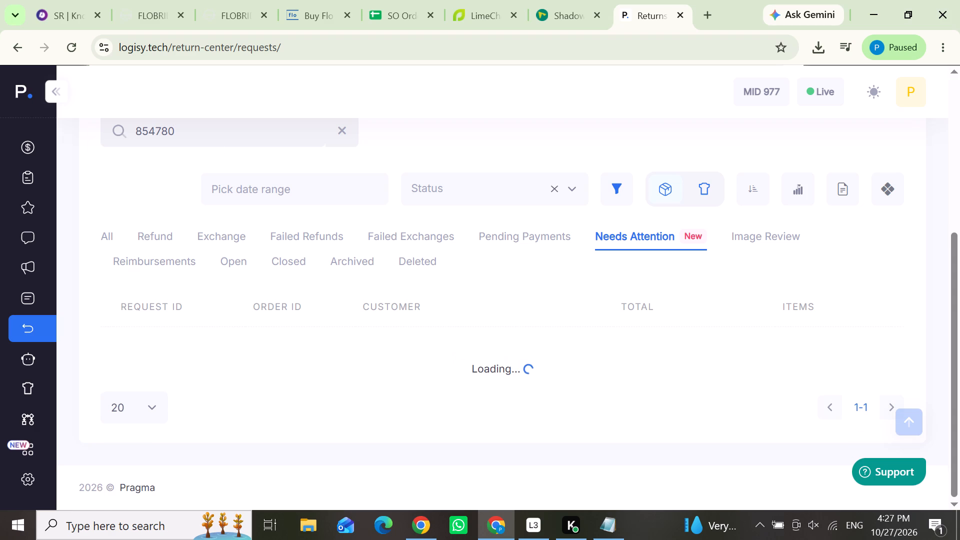
{"action": "scroll", "coordinate": [201, 140], "scroll_direction": "up", "scroll_amount": 2}
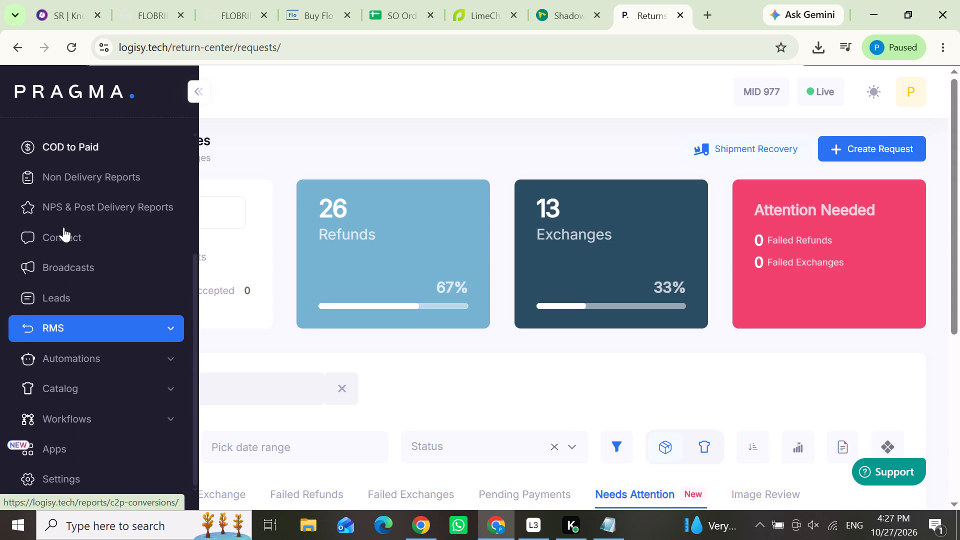
{"action": "scroll", "coordinate": [62, 230], "scroll_direction": "up", "scroll_amount": 2}
{"action": "left_click", "coordinate": [64, 173]}
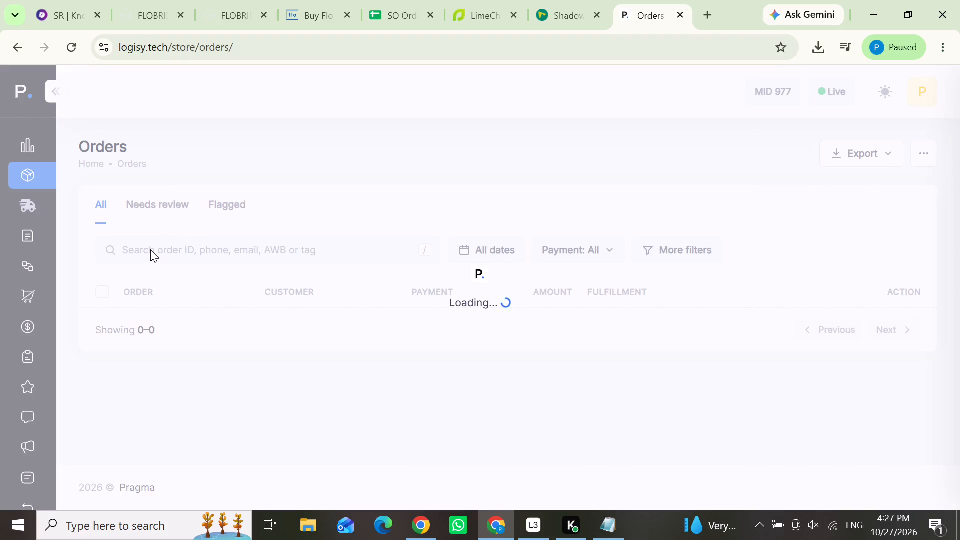
{"action": "scroll", "coordinate": [105, 332], "scroll_direction": "down", "scroll_amount": 3}
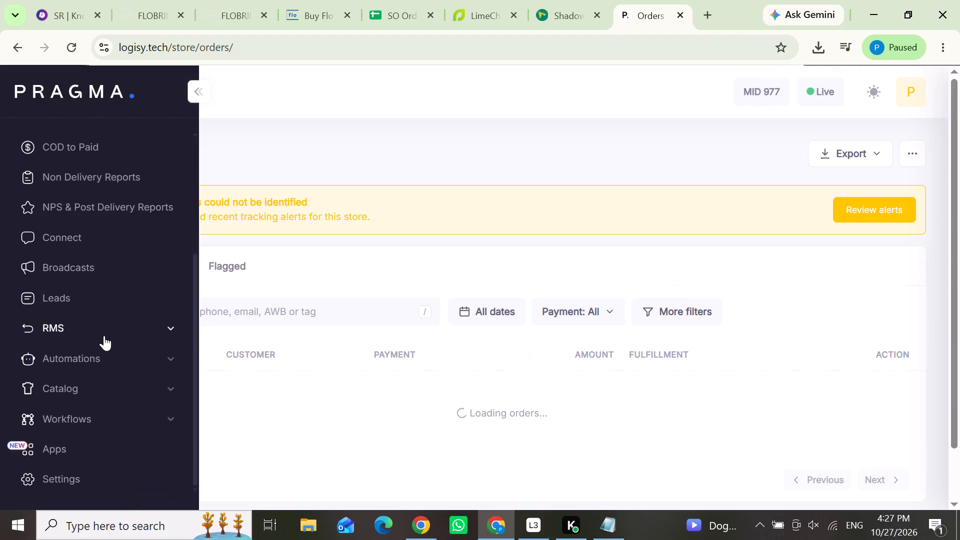
{"action": "scroll", "coordinate": [103, 336], "scroll_direction": "up", "scroll_amount": 2}
{"action": "left_click", "coordinate": [219, 309]}
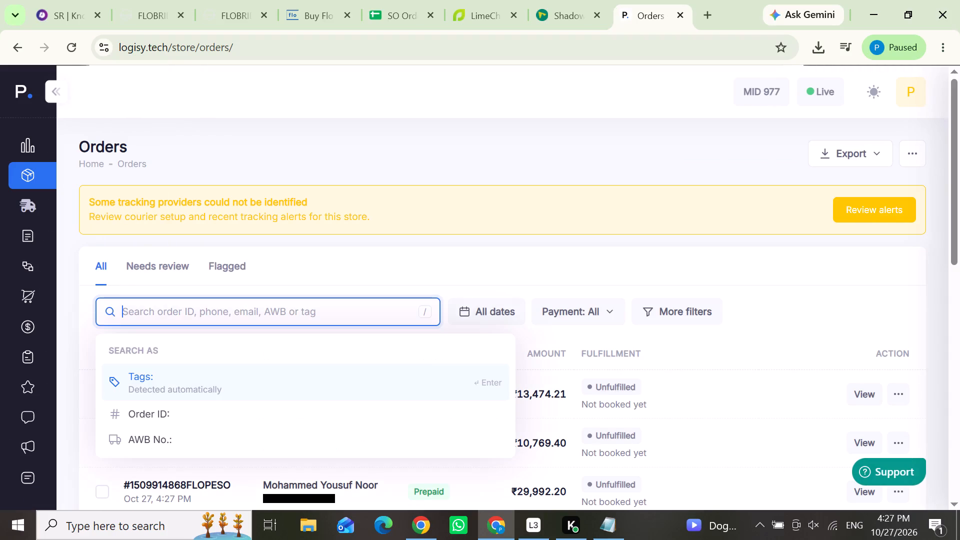
{"action": "key", "text": "ctrl+v"}
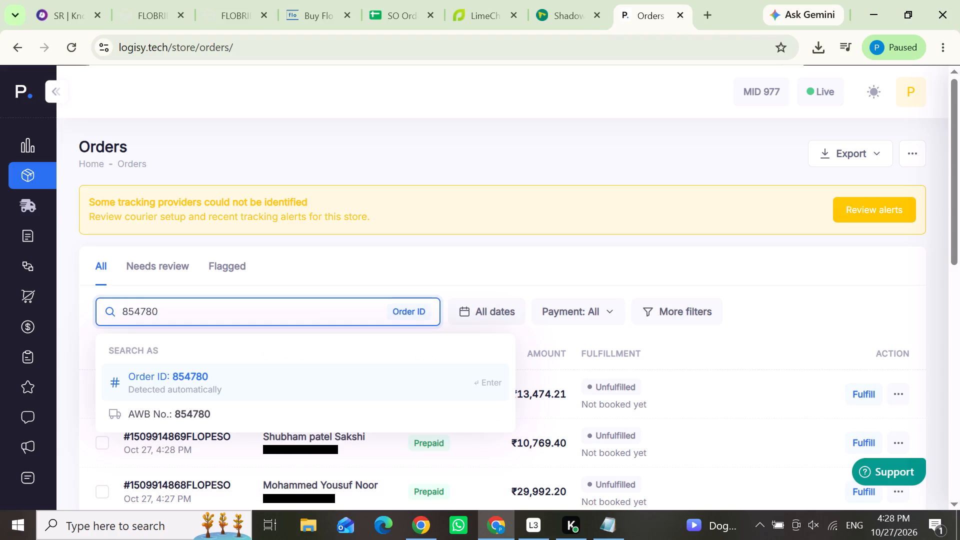
{"action": "left_click", "coordinate": [182, 381]}
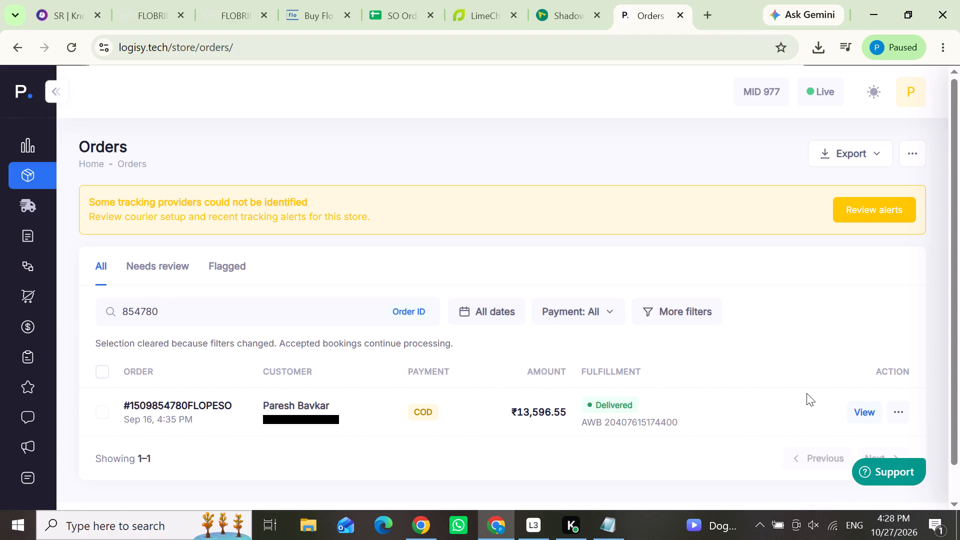
{"action": "left_click", "coordinate": [866, 408]}
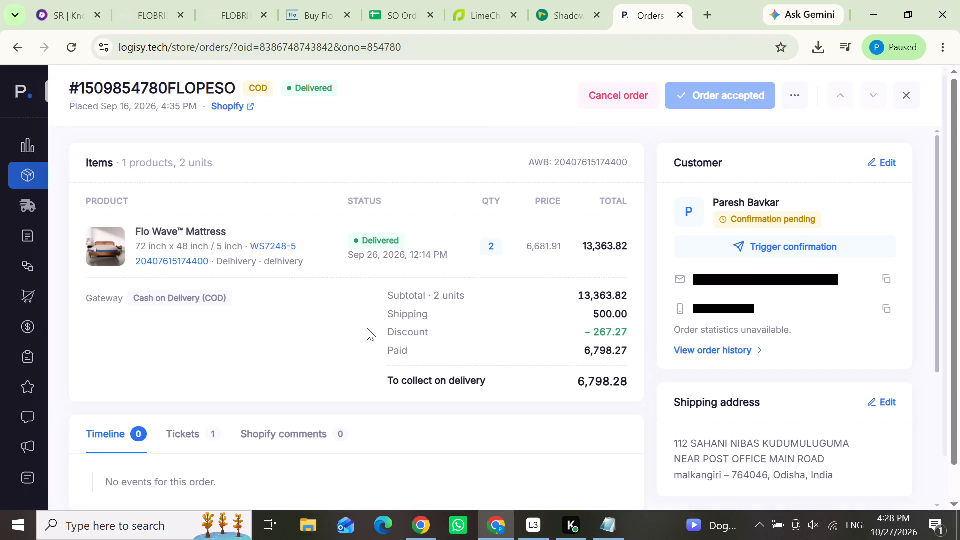
{"action": "scroll", "coordinate": [367, 328], "scroll_direction": "down", "scroll_amount": 1}
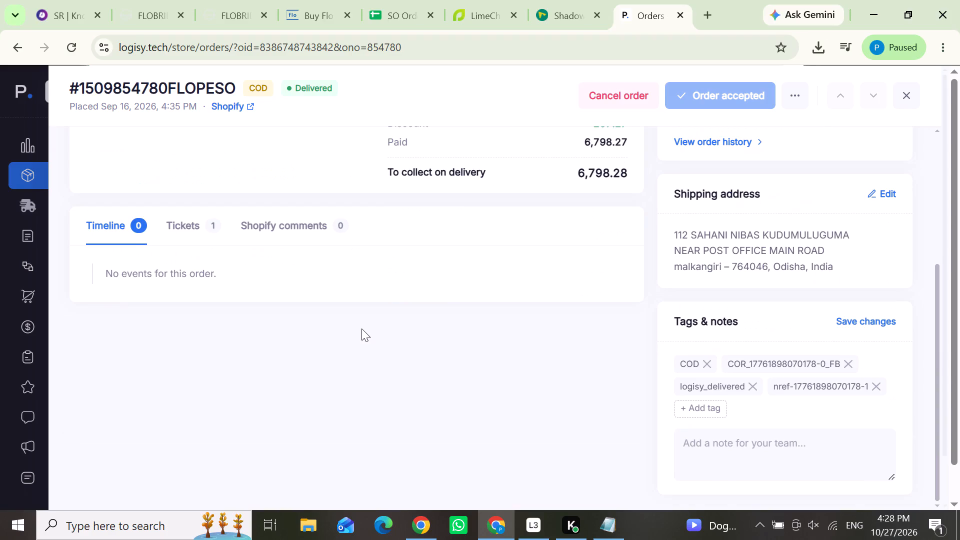
{"action": "scroll", "coordinate": [361, 328], "scroll_direction": "up", "scroll_amount": 1}
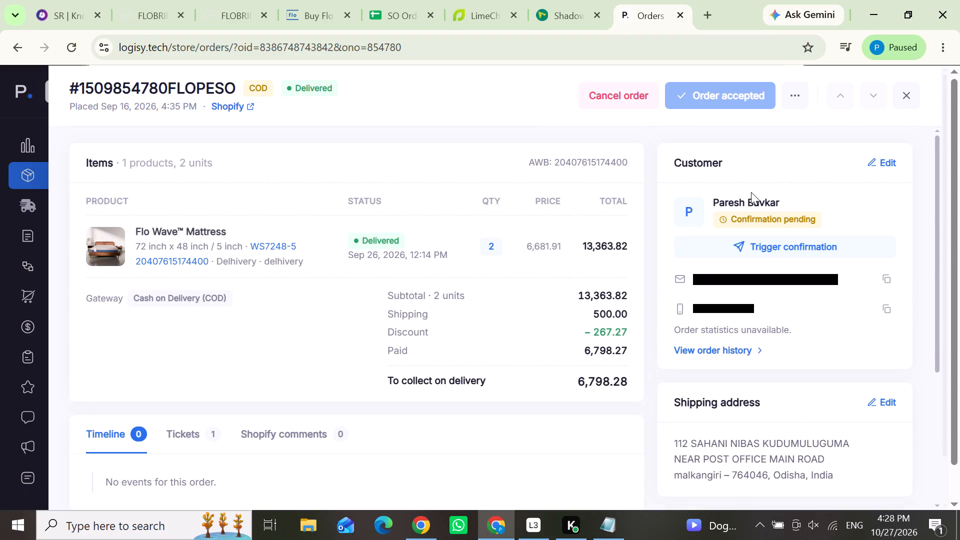
Open the customer's contact details from the order twice, closing them each time without updating.
{"action": "left_click", "coordinate": [887, 160]}
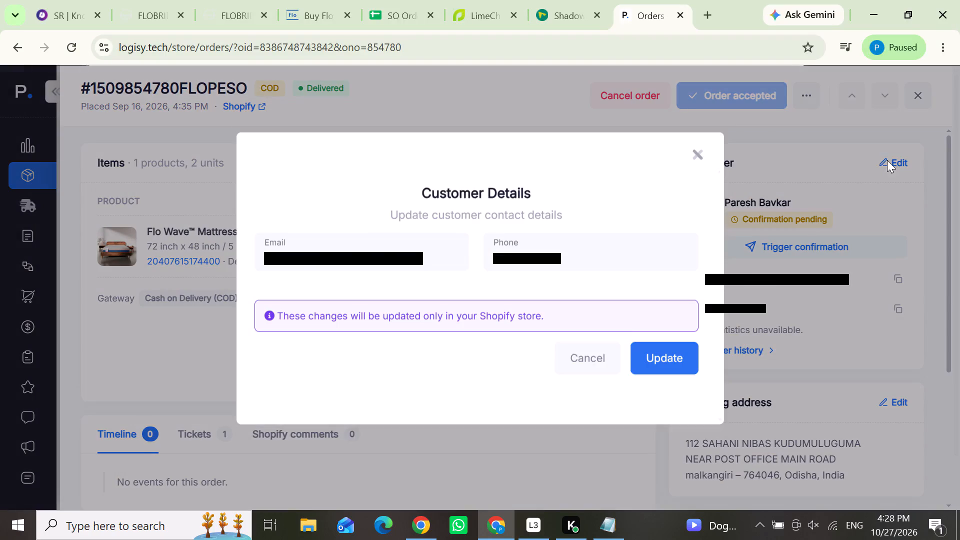
{"action": "left_click", "coordinate": [425, 268]}
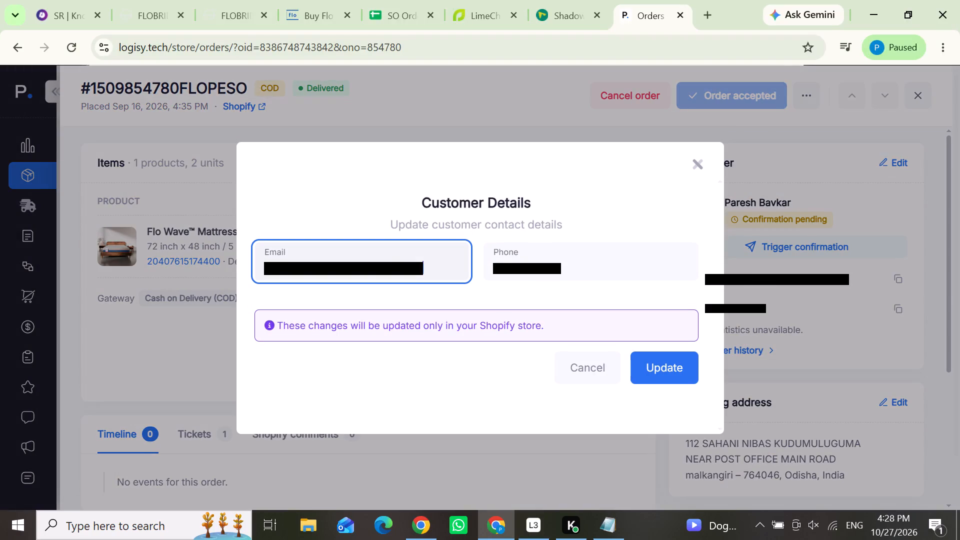
{"action": "left_click", "coordinate": [528, 444]}
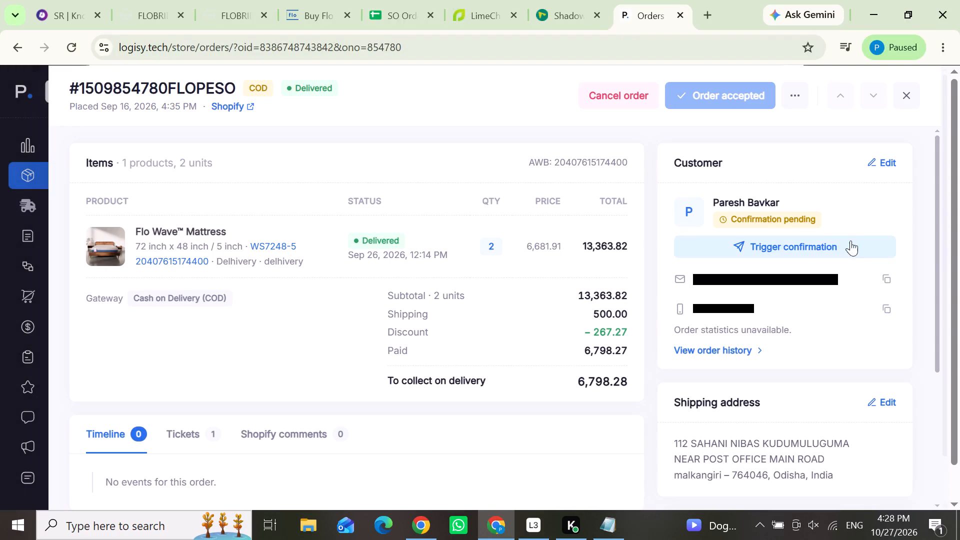
{"action": "left_click", "coordinate": [886, 163]}
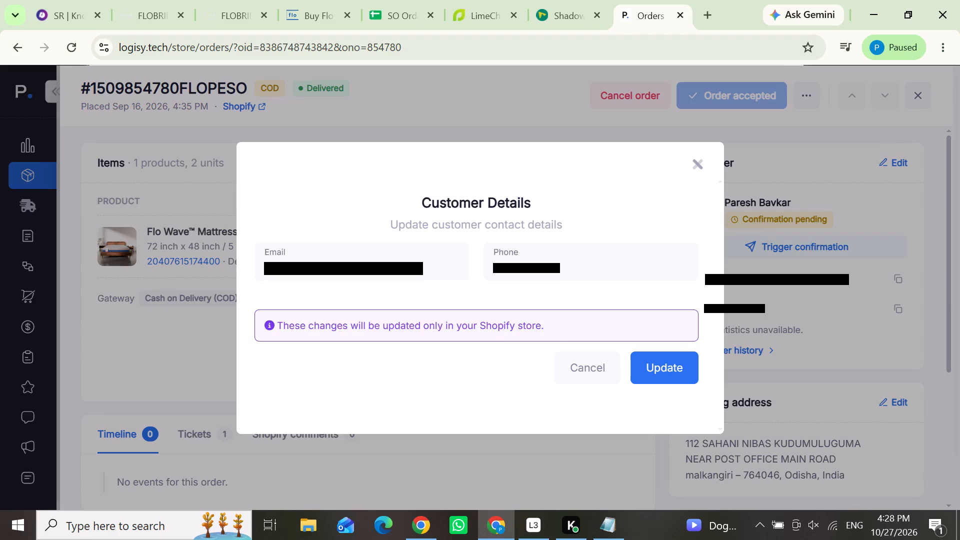
{"action": "left_click", "coordinate": [797, 203]}
Examine the order's item status, payment breakdown, timeline, shipping address, and tags and notes.
{"action": "scroll", "coordinate": [463, 233], "scroll_direction": "up", "scroll_amount": 1}
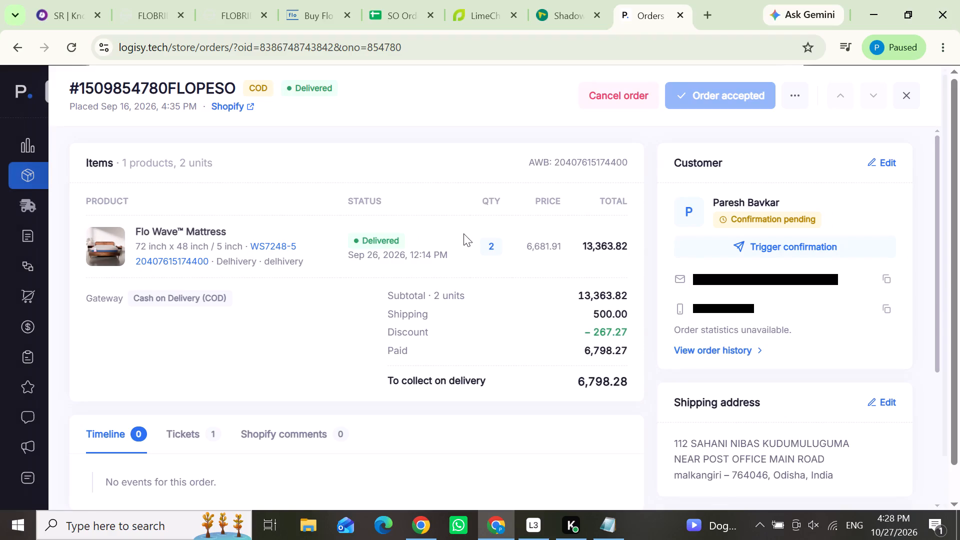
{"action": "scroll", "coordinate": [463, 233], "scroll_direction": "up", "scroll_amount": 1}
{"action": "scroll", "coordinate": [463, 233], "scroll_direction": "down", "scroll_amount": 2}
{"action": "scroll", "coordinate": [463, 233], "scroll_direction": "up", "scroll_amount": 2}
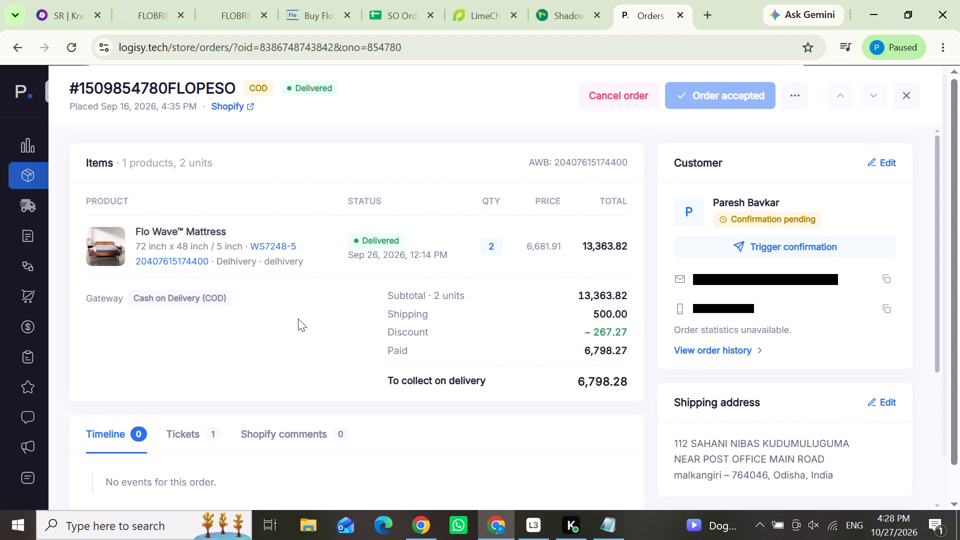
{"action": "scroll", "coordinate": [298, 318], "scroll_direction": "down", "scroll_amount": 2}
{"action": "scroll", "coordinate": [298, 318], "scroll_direction": "up", "scroll_amount": 2}
{"action": "scroll", "coordinate": [298, 318], "scroll_direction": "down", "scroll_amount": 3}
{"action": "scroll", "coordinate": [298, 320], "scroll_direction": "up", "scroll_amount": 2}
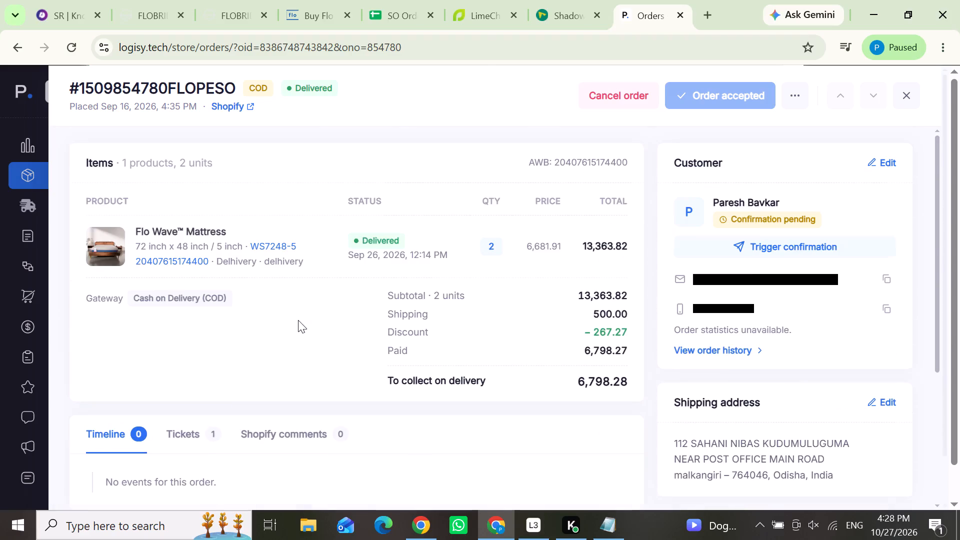
{"action": "scroll", "coordinate": [298, 320], "scroll_direction": "up", "scroll_amount": 1}
{"action": "scroll", "coordinate": [298, 320], "scroll_direction": "down", "scroll_amount": 1}
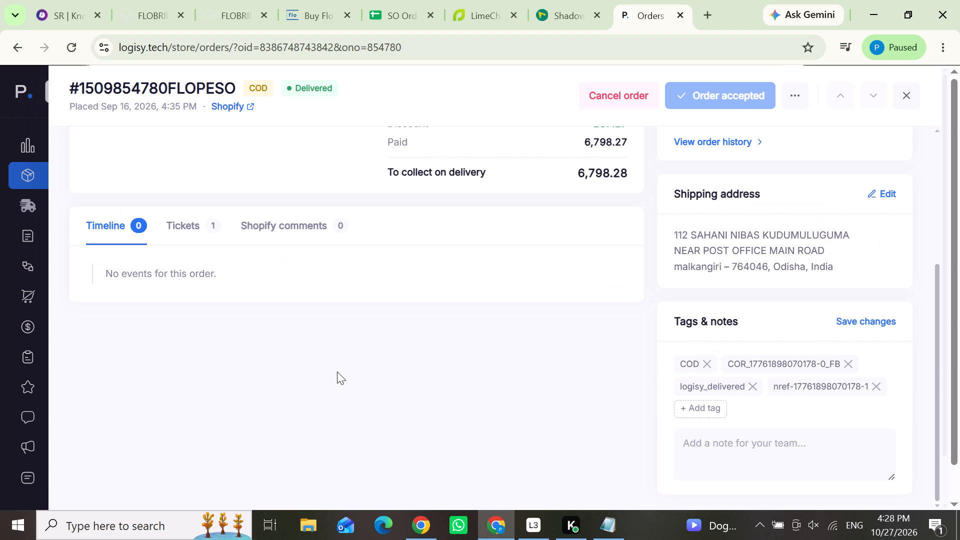
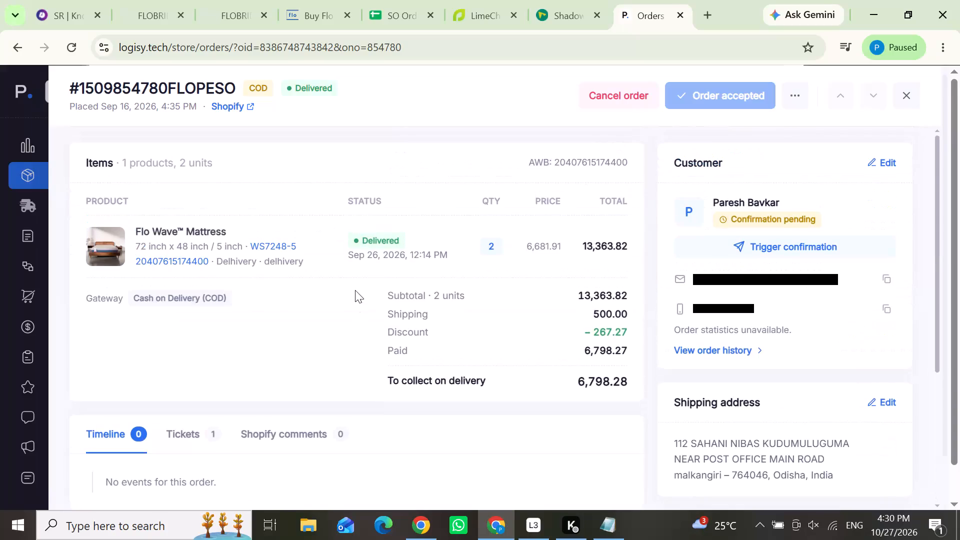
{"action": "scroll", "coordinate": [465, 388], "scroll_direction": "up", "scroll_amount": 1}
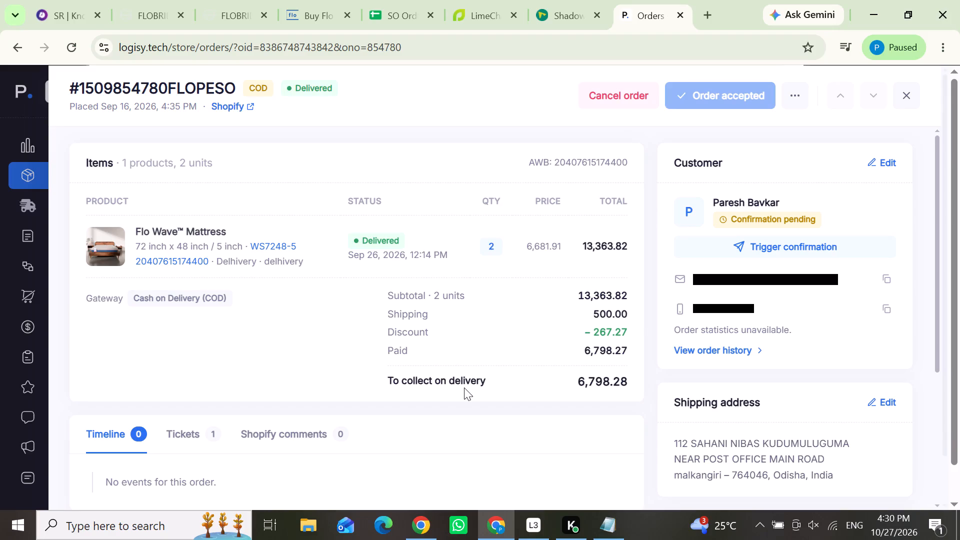
Switch to the Flo mattress product page and go to the footer's contacts for order and return escalations.
{"action": "left_click", "coordinate": [296, 3]}
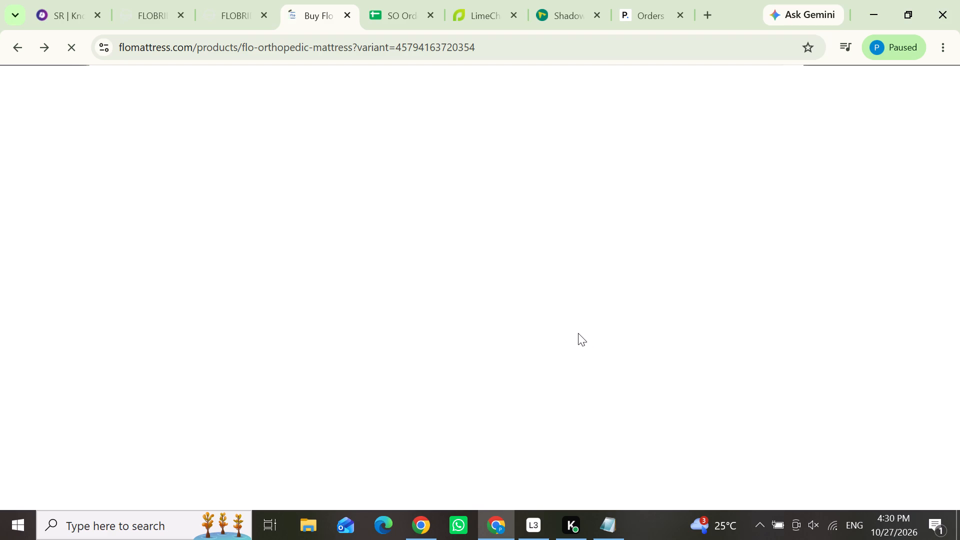
{"action": "scroll", "coordinate": [577, 333], "scroll_direction": "down", "scroll_amount": 11}
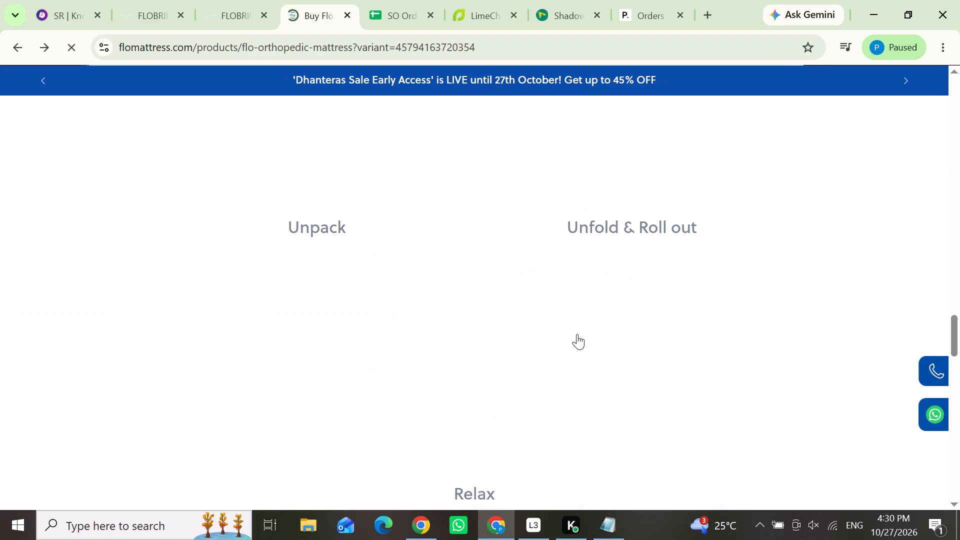
{"action": "scroll", "coordinate": [577, 334], "scroll_direction": "down", "scroll_amount": 2}
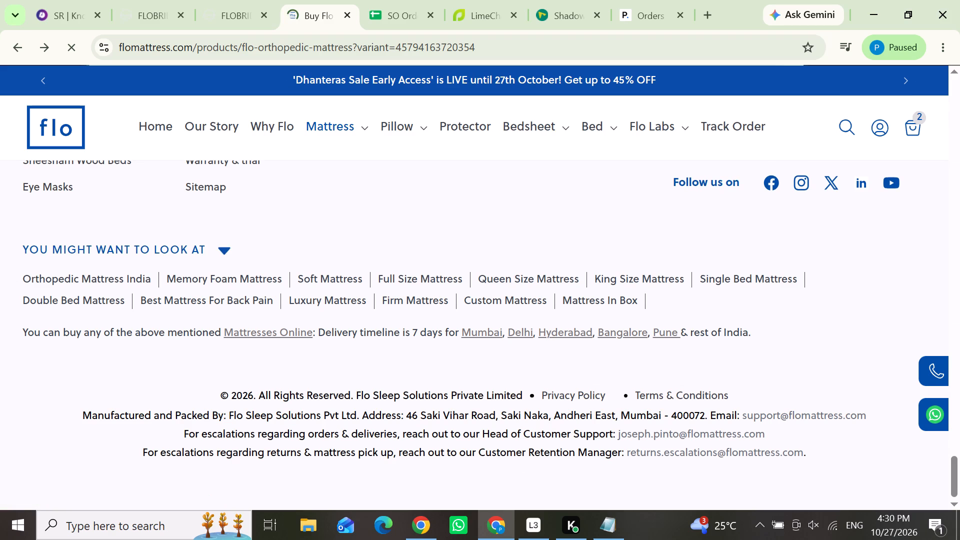
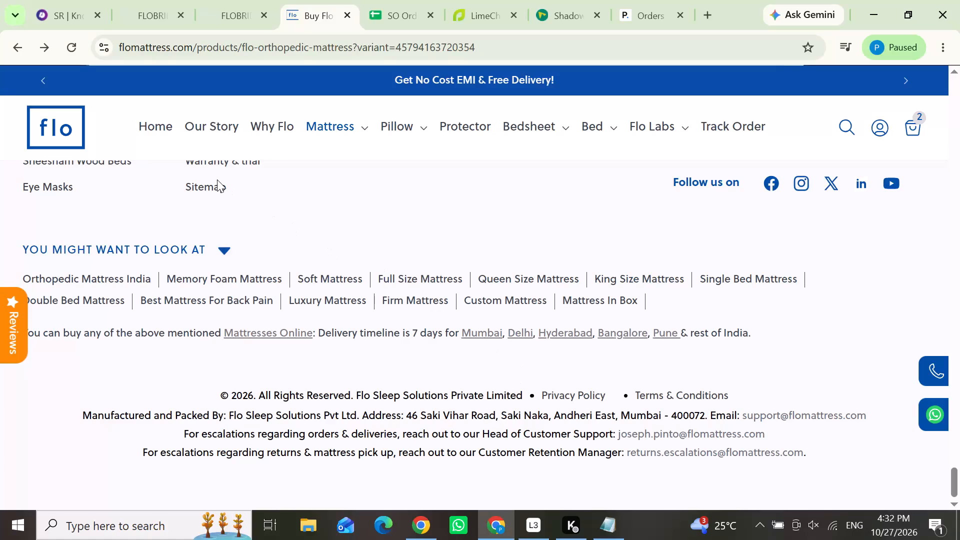
Copy the ongoing caller's number from Knowlarity and search Flobridge orders by Notification Mobile, leaving out the country code.
{"action": "left_click", "coordinate": [140, 15]}
{"action": "left_click", "coordinate": [42, 8]}
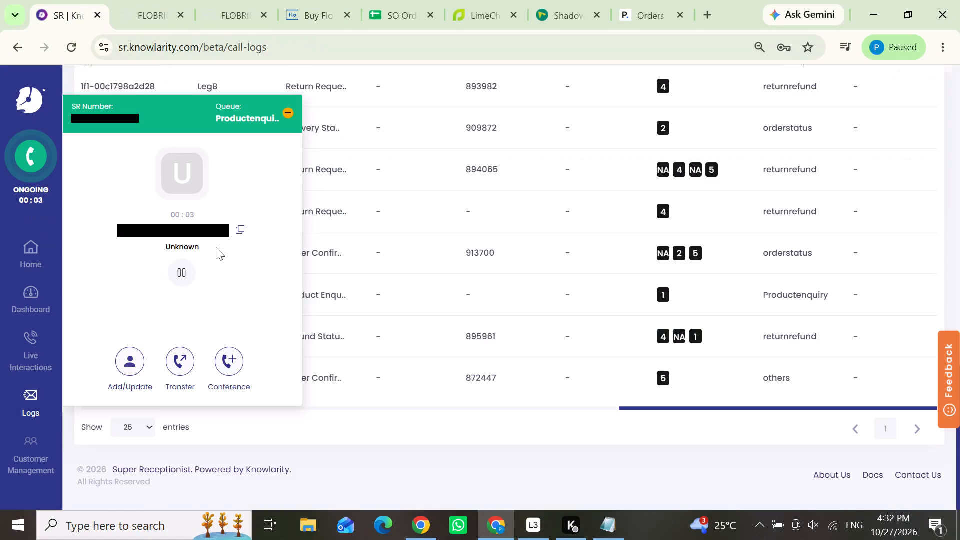
{"action": "left_click", "coordinate": [238, 229]}
{"action": "left_click", "coordinate": [140, 11]}
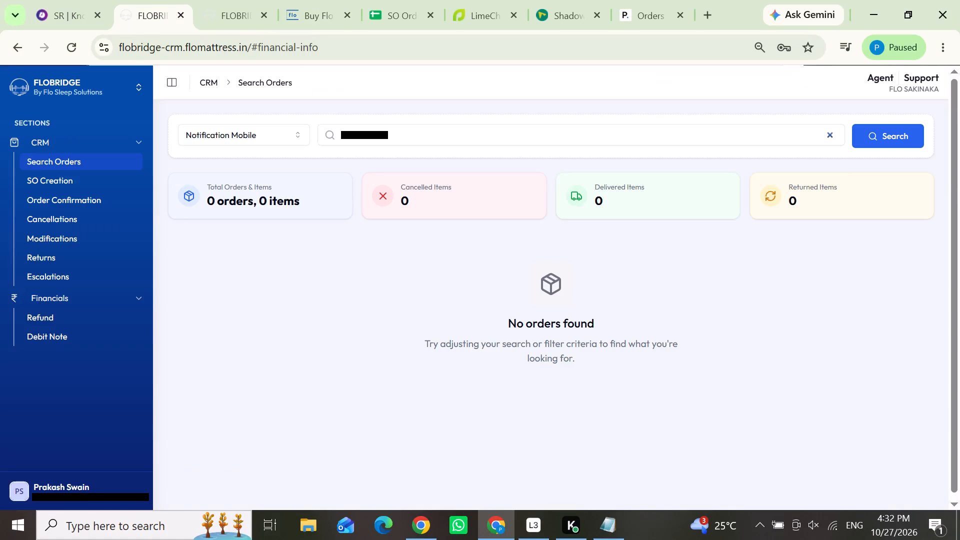
{"action": "left_click_drag", "start_coordinate": [407, 140], "coordinate": [321, 136]}
{"action": "key", "text": "ctrl+v"}
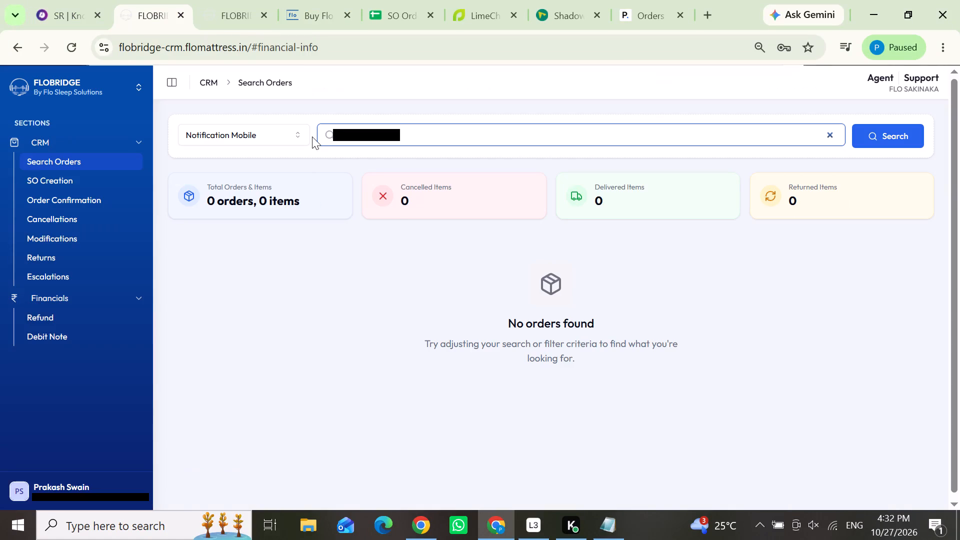
{"action": "left_click", "coordinate": [353, 134]}
{"action": "key", "text": "BackSpace"}
{"action": "key", "text": "BackSpace"}
{"action": "key", "text": "BackSpace"}
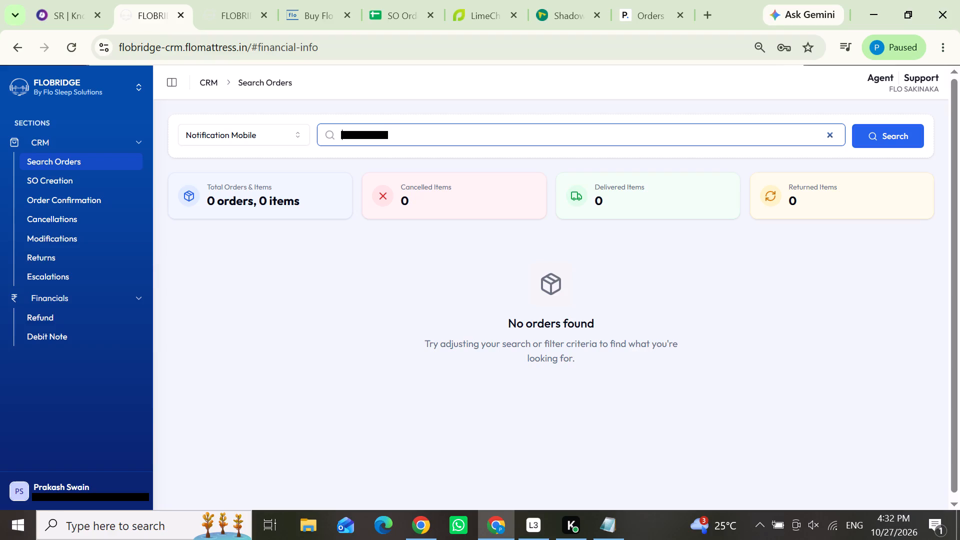
{"action": "left_click", "coordinate": [896, 141]}
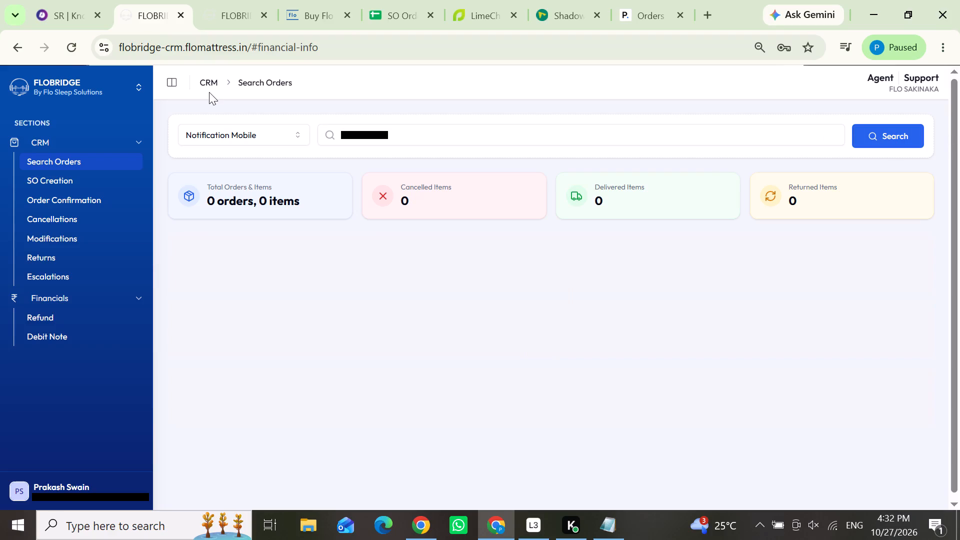
In Knowlarity, save the caller's customer record with the name Vijay and the Product Enquiry disposition.
{"action": "left_click", "coordinate": [45, 17]}
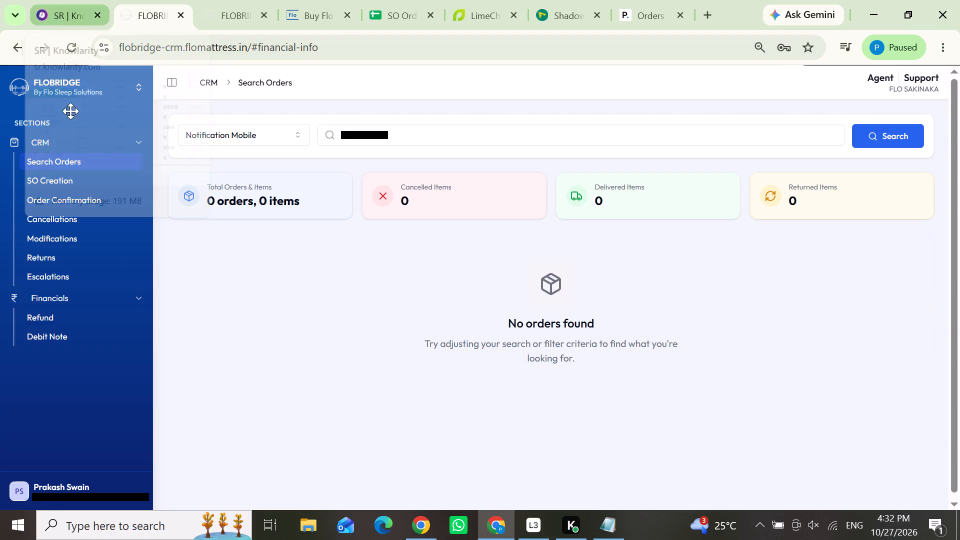
{"action": "left_click", "coordinate": [128, 362]}
{"action": "left_click", "coordinate": [124, 209]}
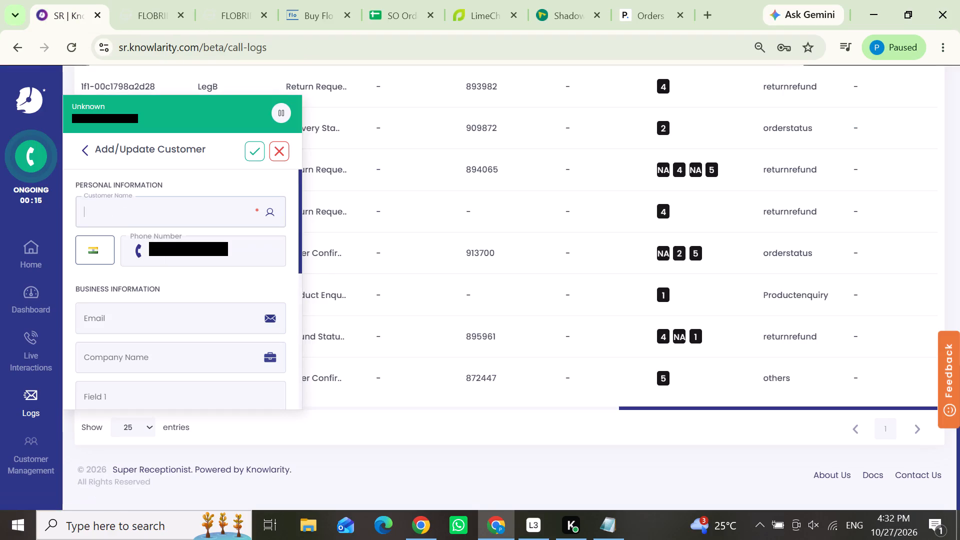
{"action": "key", "text": "v"}
{"action": "type", "text": "ijay"}
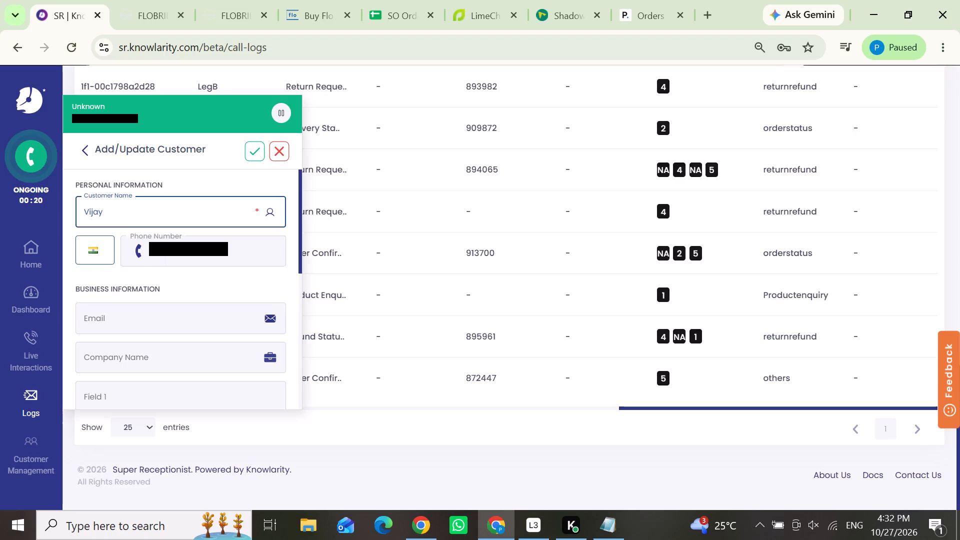
{"action": "scroll", "coordinate": [137, 266], "scroll_direction": "down", "scroll_amount": 1}
{"action": "left_click", "coordinate": [131, 304]}
{"action": "left_click", "coordinate": [134, 394]}
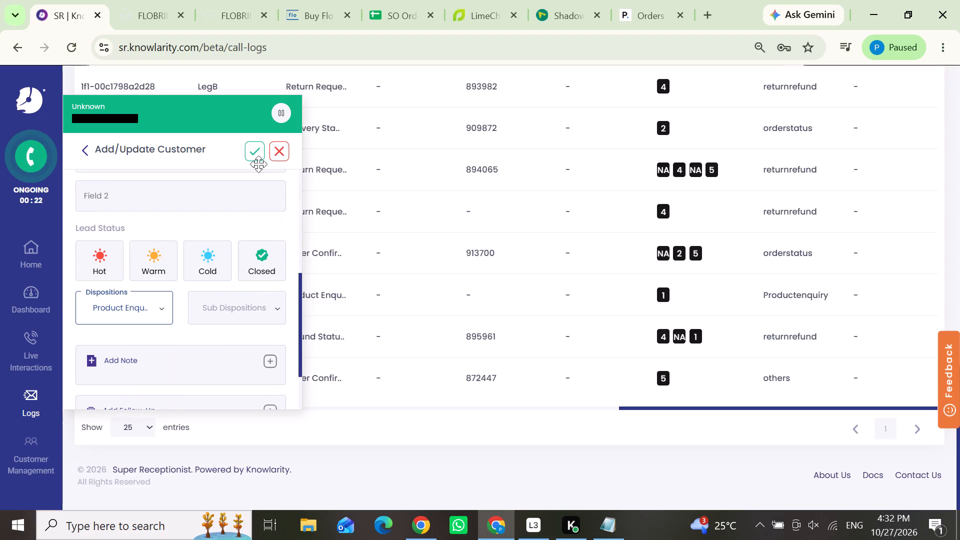
{"action": "left_click", "coordinate": [260, 142]}
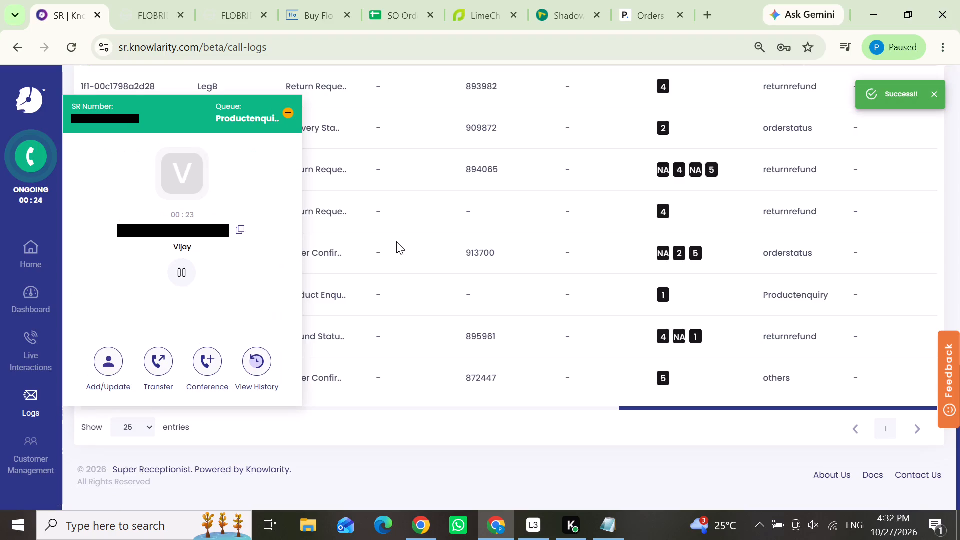
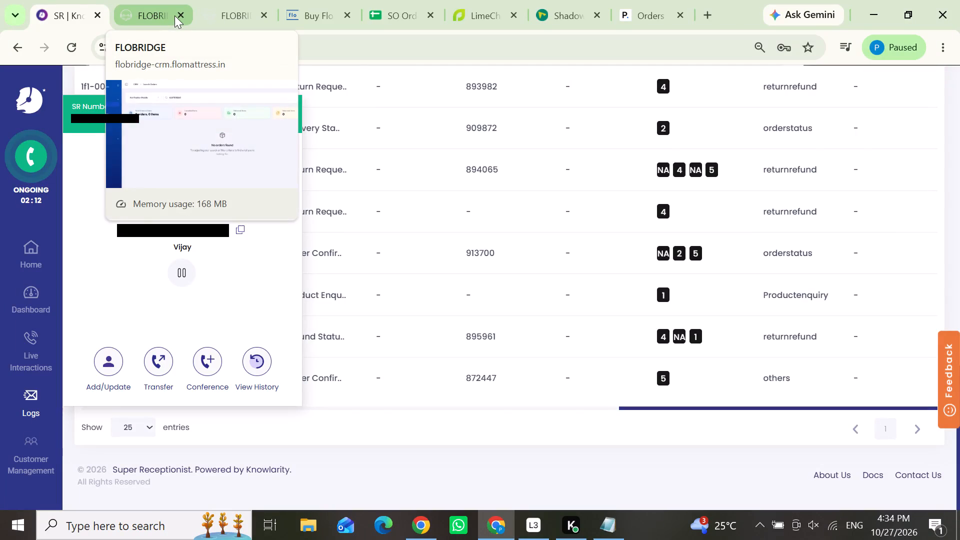
On the Flo website, check the Queen-size Ergo Mattress's offer price, and return to the ongoing call in Knowlarity.
{"action": "left_click", "coordinate": [294, 9]}
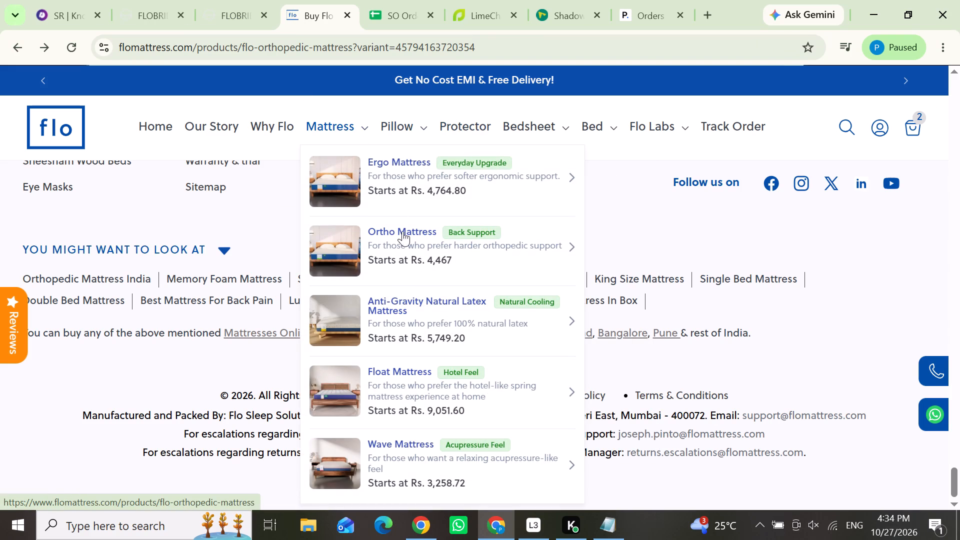
{"action": "left_click", "coordinate": [394, 161]}
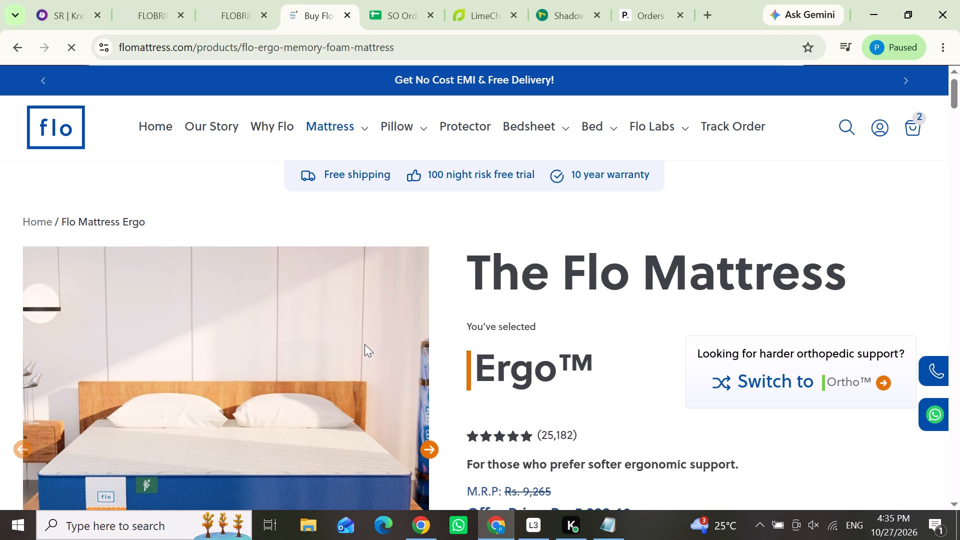
{"action": "scroll", "coordinate": [516, 326], "scroll_direction": "down", "scroll_amount": 1}
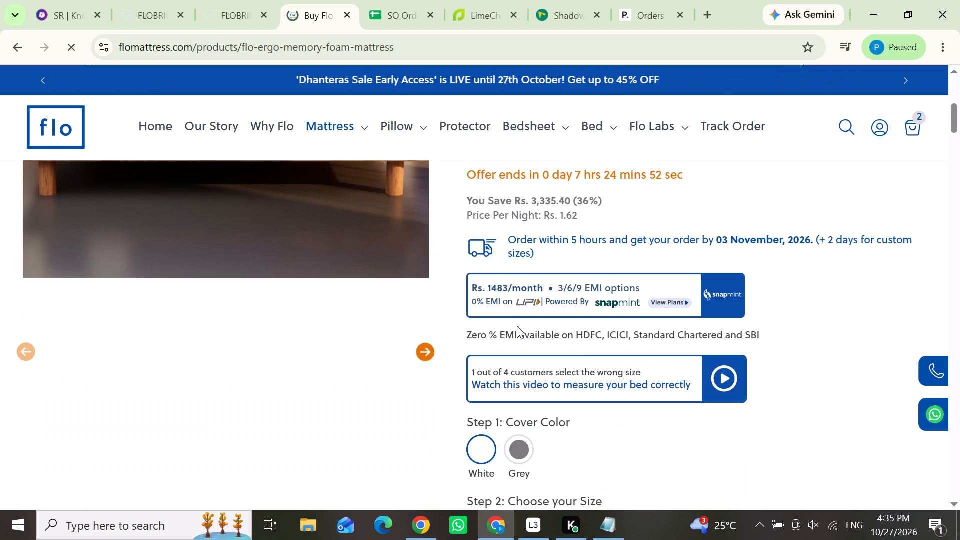
{"action": "scroll", "coordinate": [580, 353], "scroll_direction": "down", "scroll_amount": 1}
{"action": "left_click", "coordinate": [573, 194]}
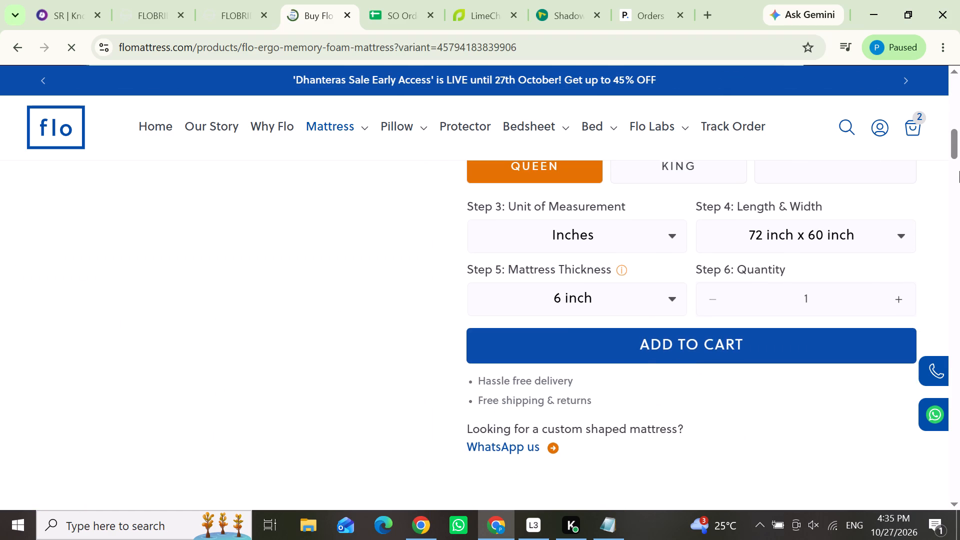
{"action": "left_click_drag", "start_coordinate": [955, 141], "coordinate": [954, 110]}
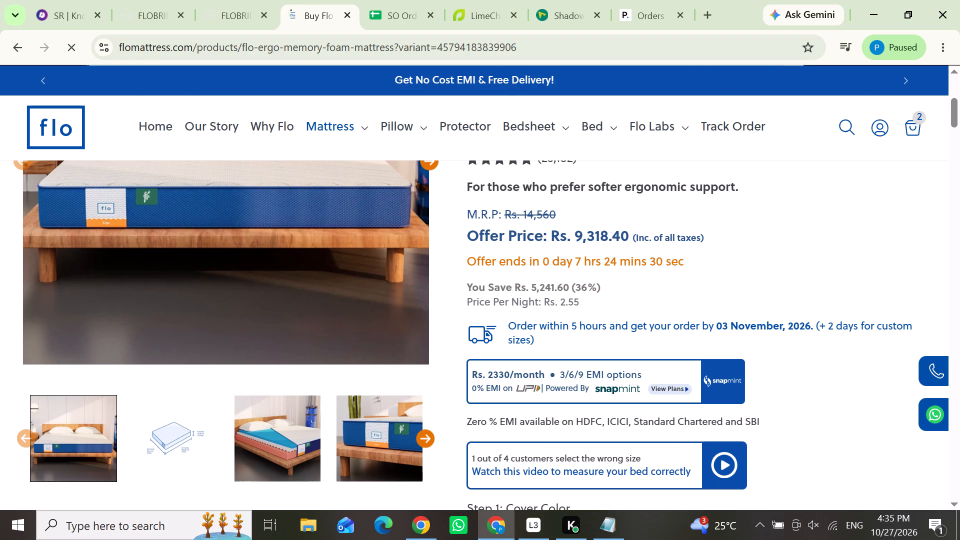
{"action": "left_click", "coordinate": [61, 0]}
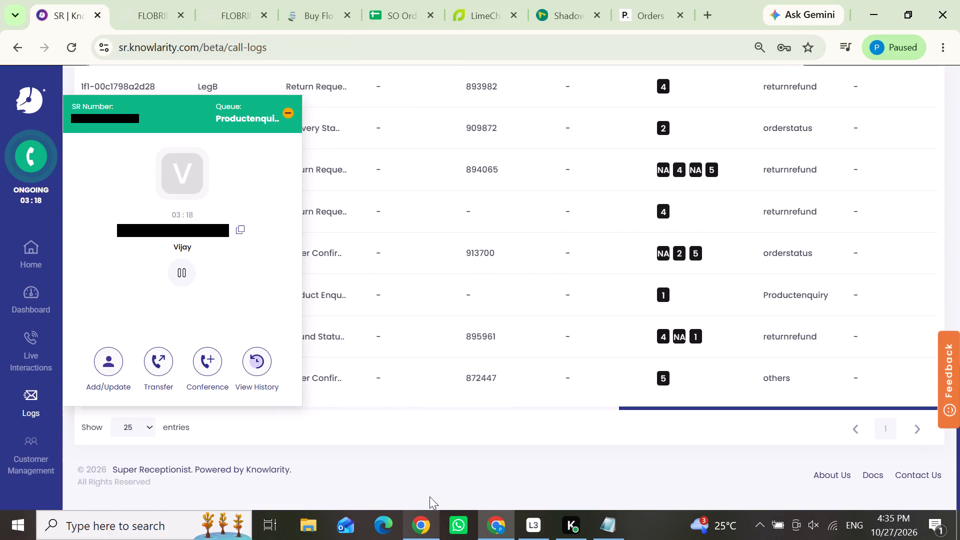
Switch to the other Chrome window, close the RWS data collection page and open a new tab beside the Flo Mattress chat.
{"action": "left_click", "coordinate": [427, 450]}
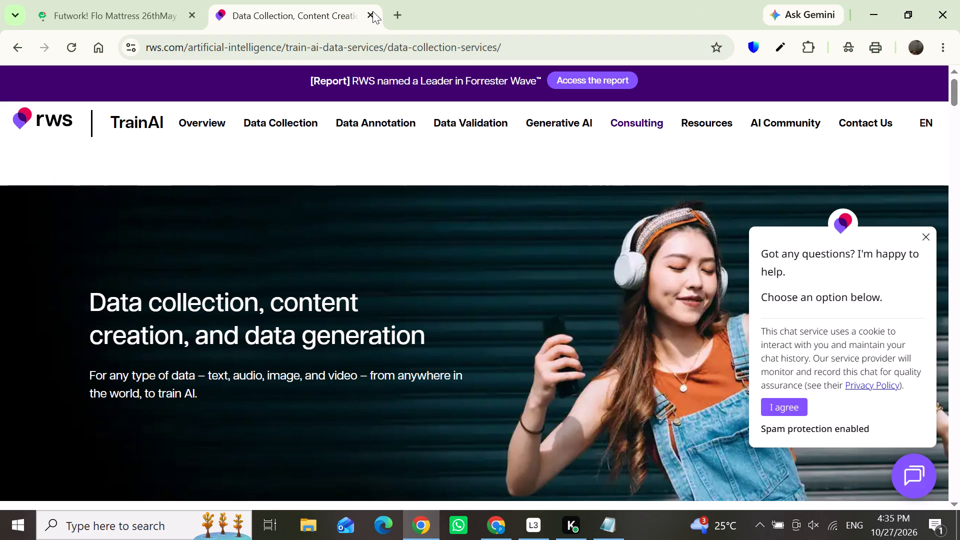
{"action": "left_click", "coordinate": [368, 13]}
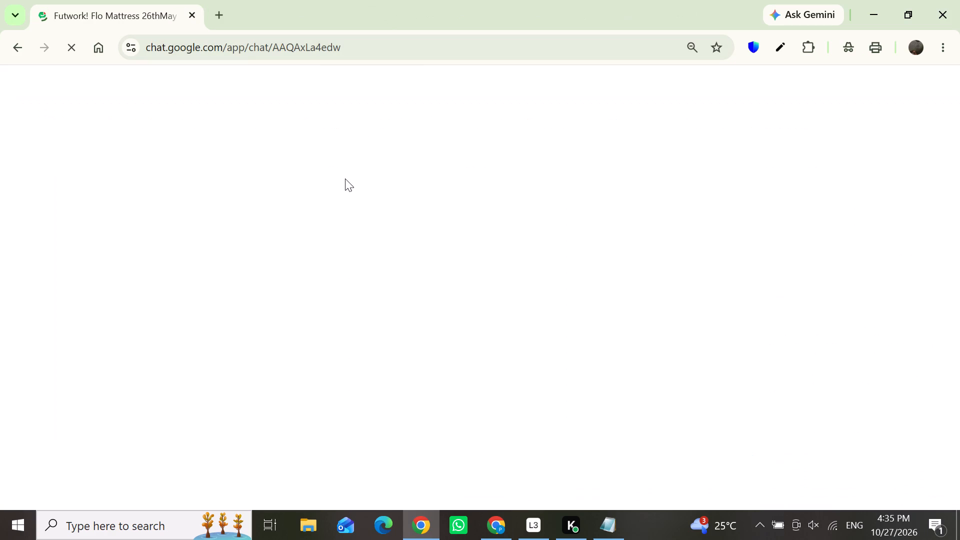
{"action": "left_click", "coordinate": [219, 12]}
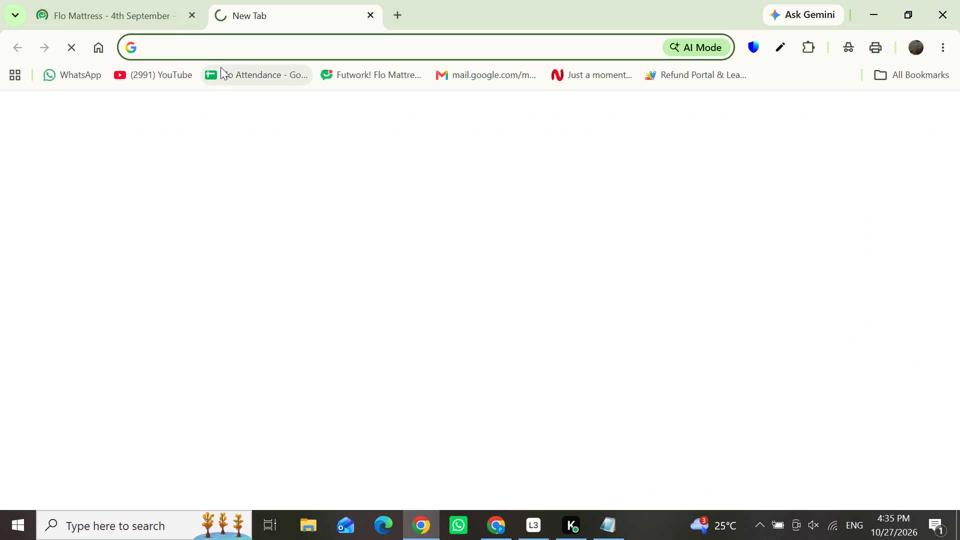
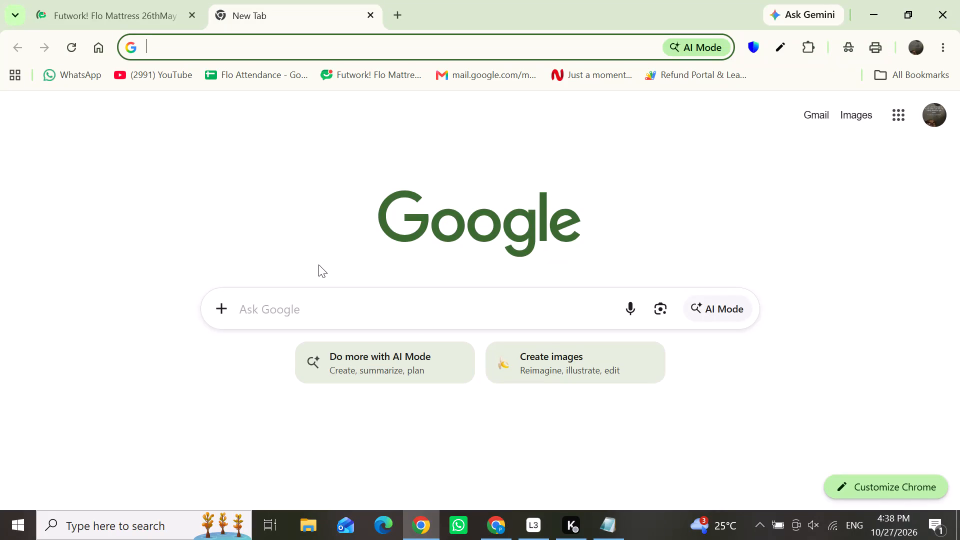
Copy the caller's phone number from the ongoing Knowlarity call and search Flobridge orders for it by Notification Mobile, without the country code.
{"action": "left_click", "coordinate": [492, 532]}
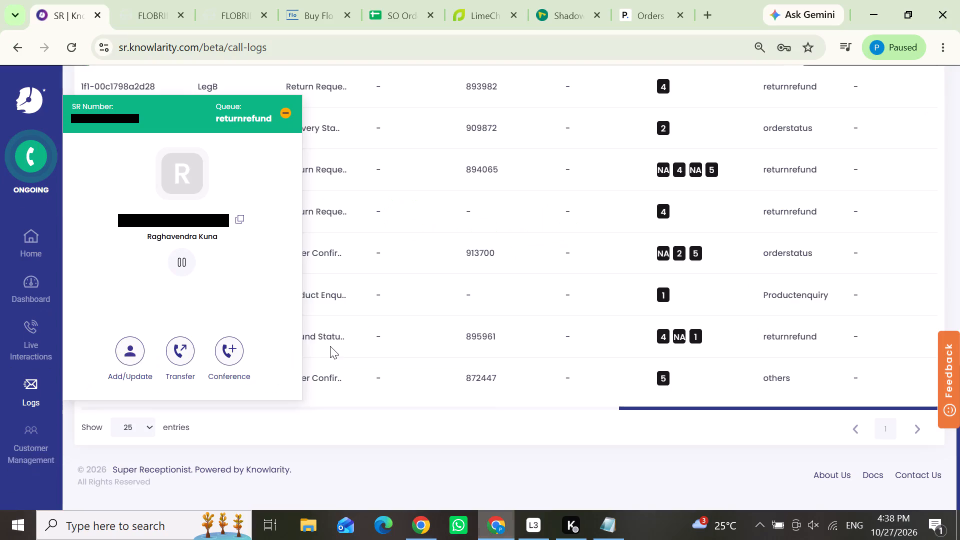
{"action": "left_click", "coordinate": [242, 223]}
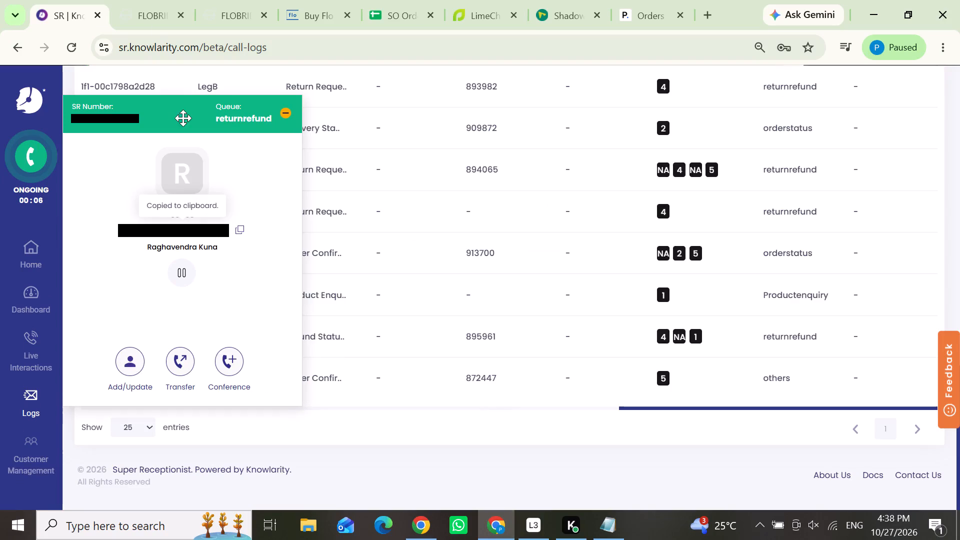
{"action": "left_click", "coordinate": [150, 17]}
{"action": "left_click_drag", "start_coordinate": [390, 130], "coordinate": [278, 129]}
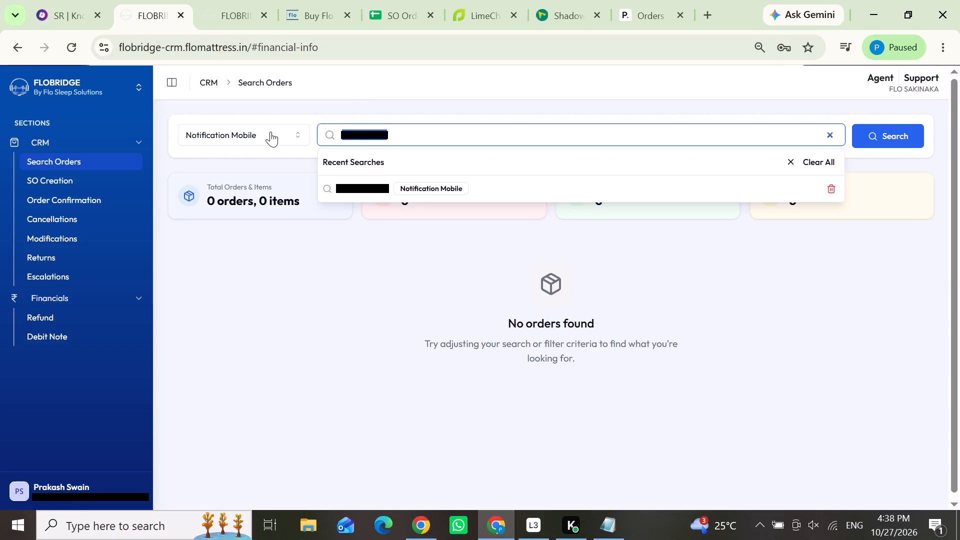
{"action": "key", "text": "ctrl+v"}
{"action": "left_click_drag", "start_coordinate": [353, 134], "coordinate": [334, 134]}
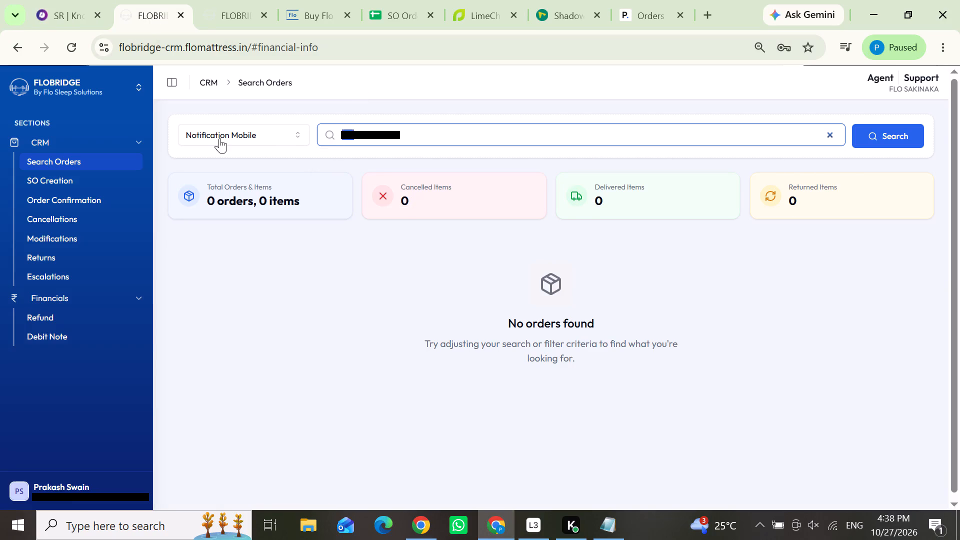
{"action": "key", "text": "BackSpace"}
{"action": "left_click", "coordinate": [896, 145]}
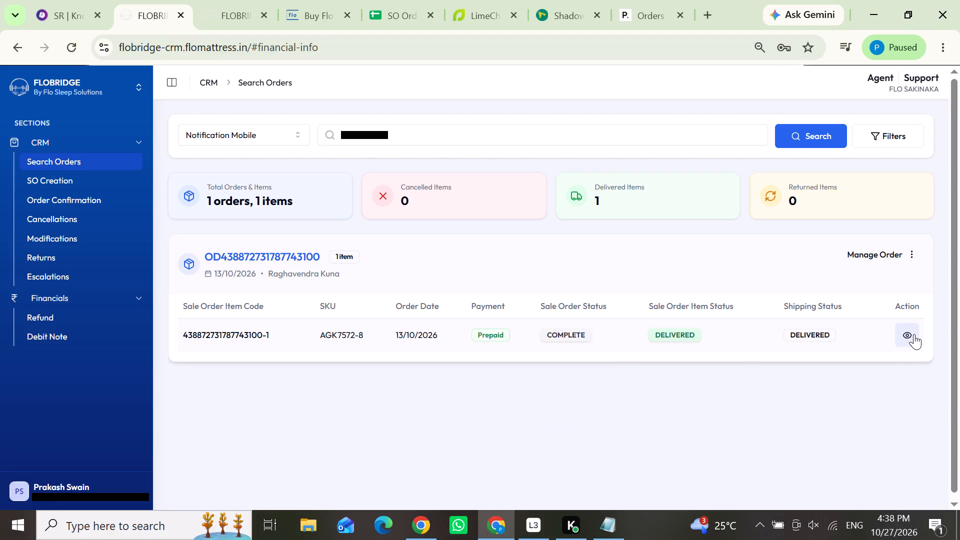
Open the details of the caller's order item, check its Logs, and close the details.
{"action": "left_click", "coordinate": [912, 334]}
{"action": "left_click", "coordinate": [362, 292]}
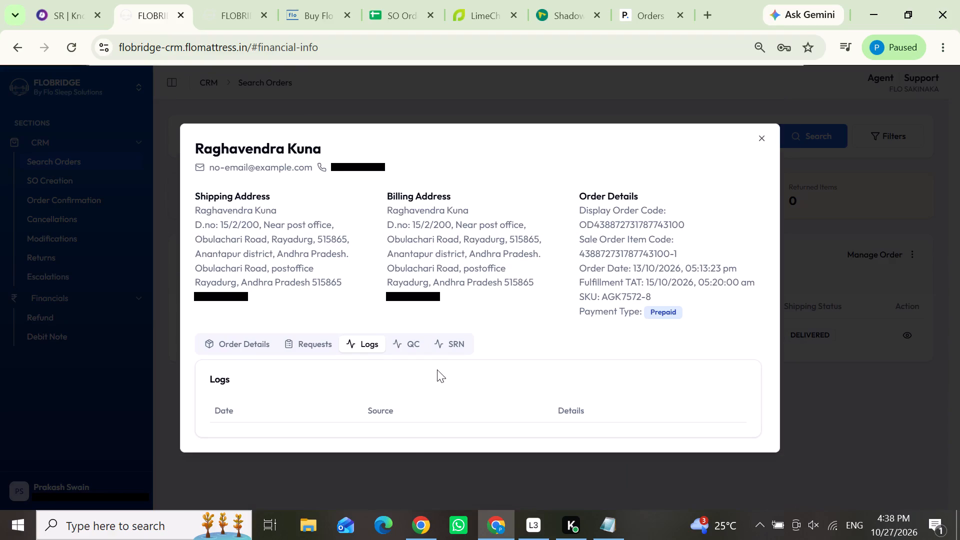
{"action": "scroll", "coordinate": [434, 377], "scroll_direction": "down", "scroll_amount": 4}
{"action": "left_click", "coordinate": [387, 468]}
{"action": "double_click", "coordinate": [299, 256]}
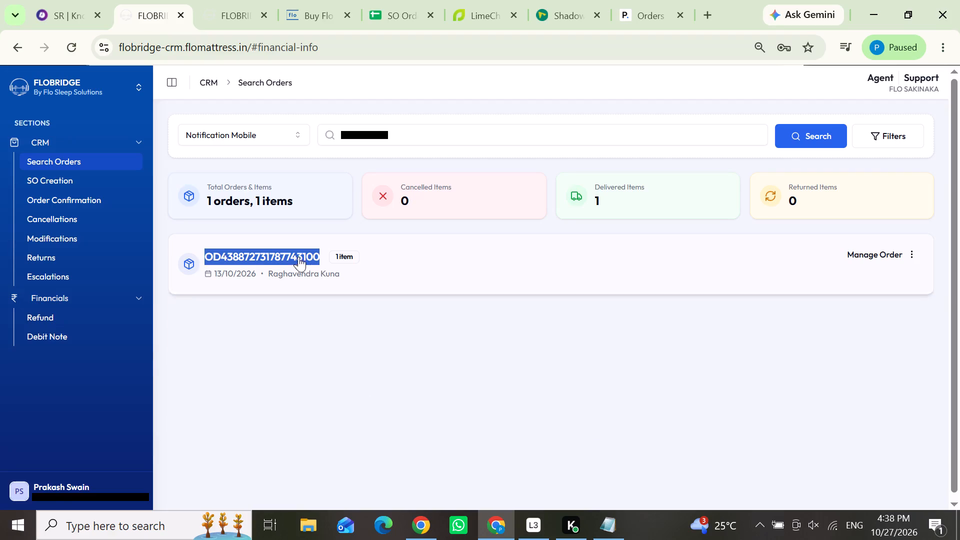
{"action": "key", "text": "ctrl+c"}
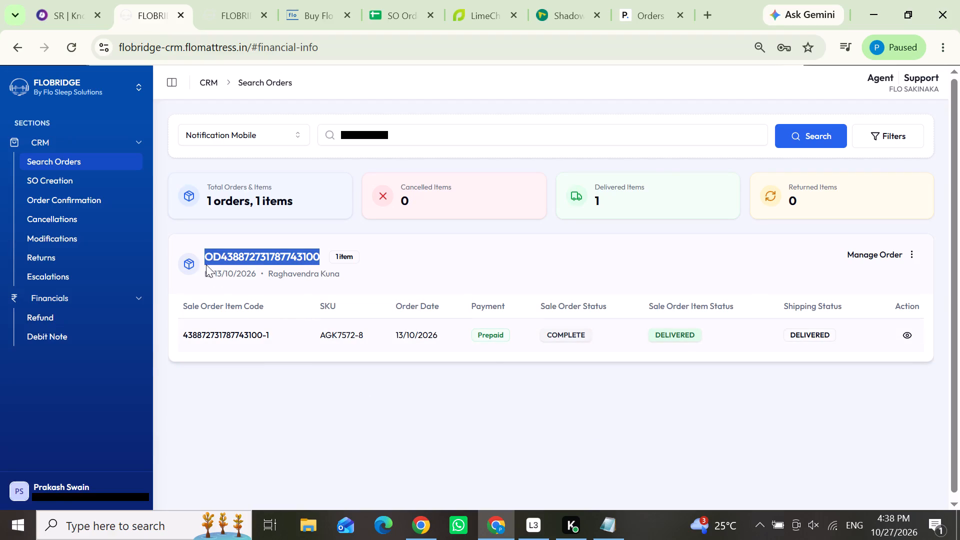
{"action": "left_click", "coordinate": [73, 13]}
{"action": "left_click", "coordinate": [126, 359]}
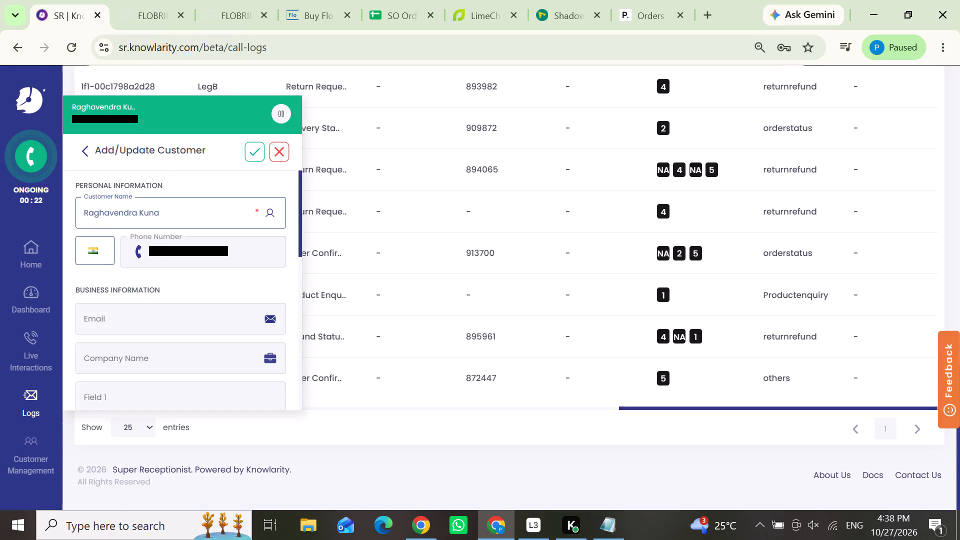
{"action": "scroll", "coordinate": [169, 308], "scroll_direction": "down", "scroll_amount": 1}
{"action": "left_click", "coordinate": [158, 314]}
{"action": "left_click", "coordinate": [124, 345]}
{"action": "left_click", "coordinate": [133, 389]}
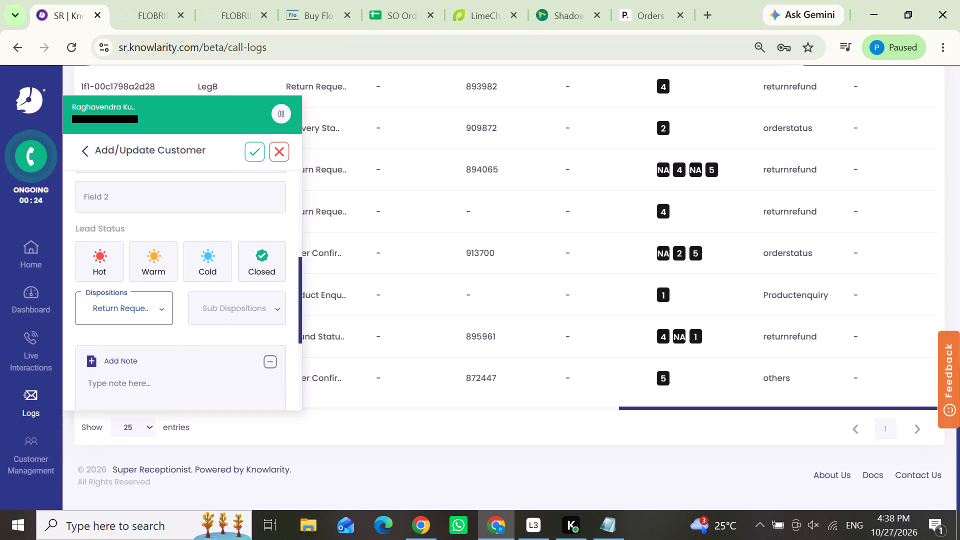
{"action": "key", "text": "ctrl+v"}
{"action": "left_click", "coordinate": [252, 152]}
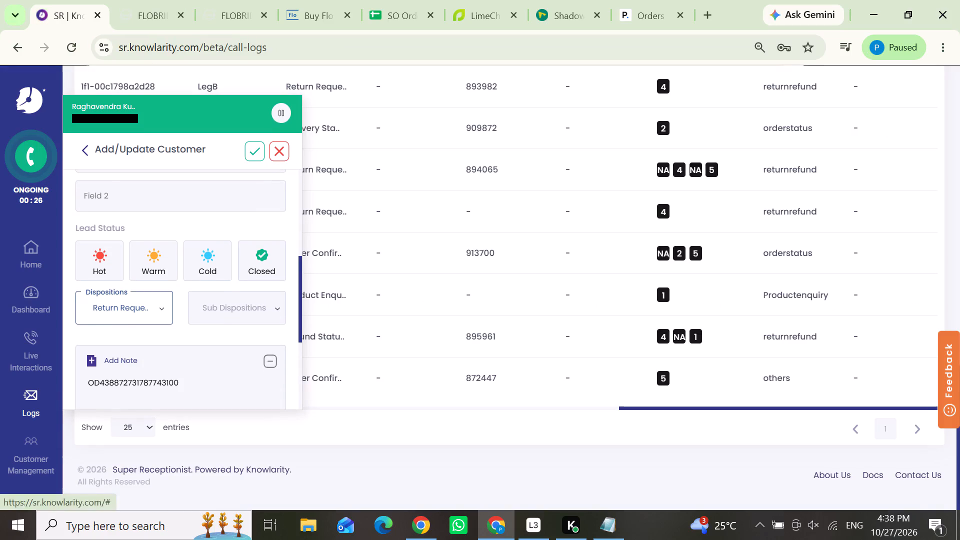
Back in Flobridge, review the caller's order number, customer name, order date and item SKU.
{"action": "left_click", "coordinate": [145, 0]}
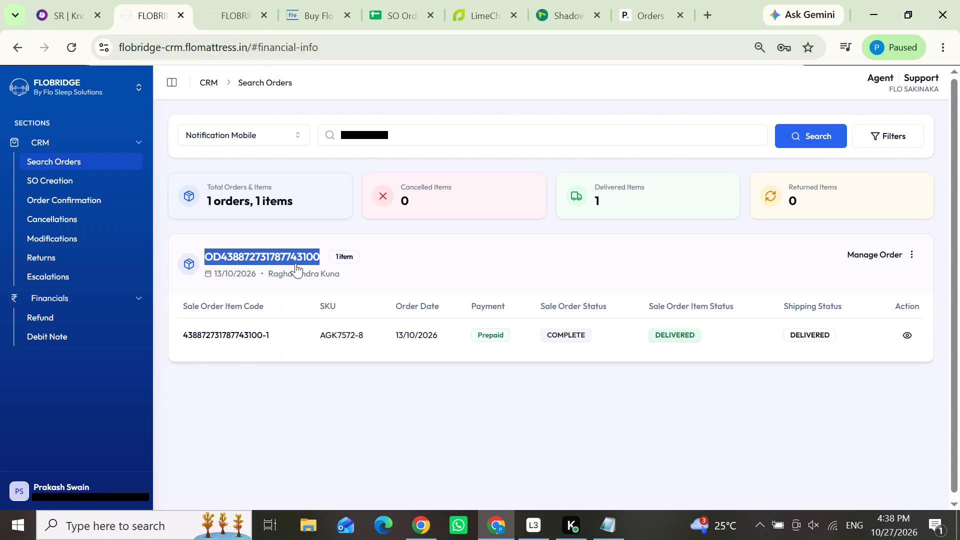
{"action": "left_click", "coordinate": [306, 281]}
{"action": "left_click_drag", "start_coordinate": [269, 273], "coordinate": [345, 273]}
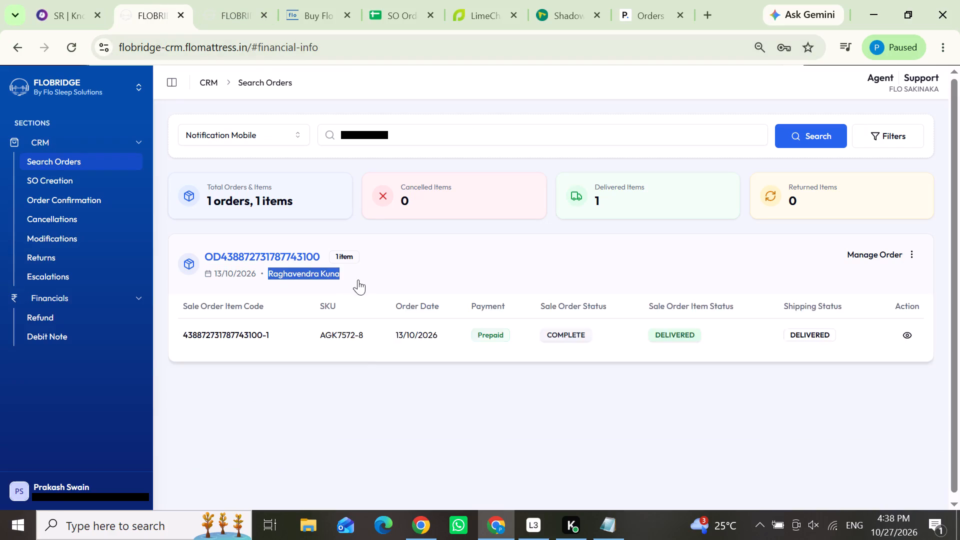
{"action": "left_click", "coordinate": [367, 284]}
{"action": "left_click", "coordinate": [346, 279]}
{"action": "left_click_drag", "start_coordinate": [342, 275], "coordinate": [321, 276]}
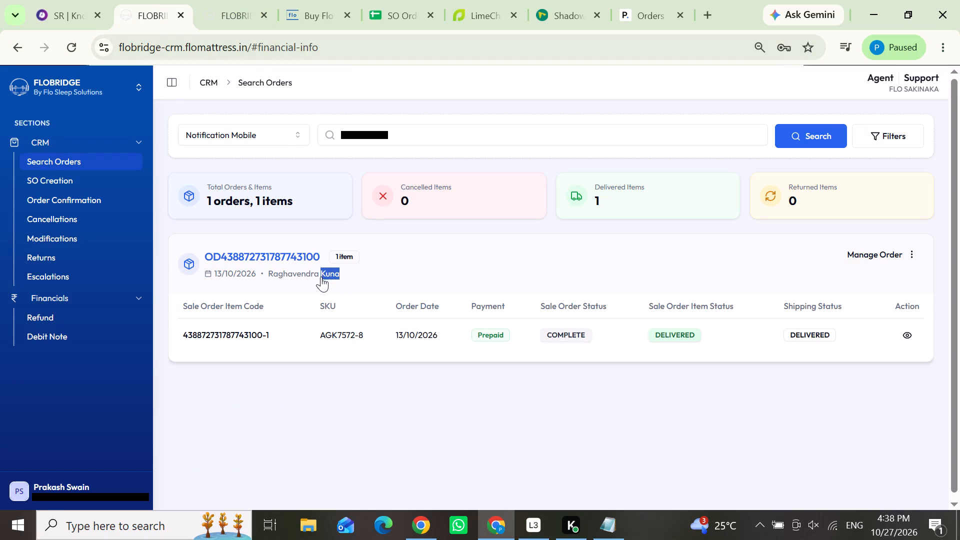
{"action": "left_click_drag", "start_coordinate": [321, 276], "coordinate": [206, 275]}
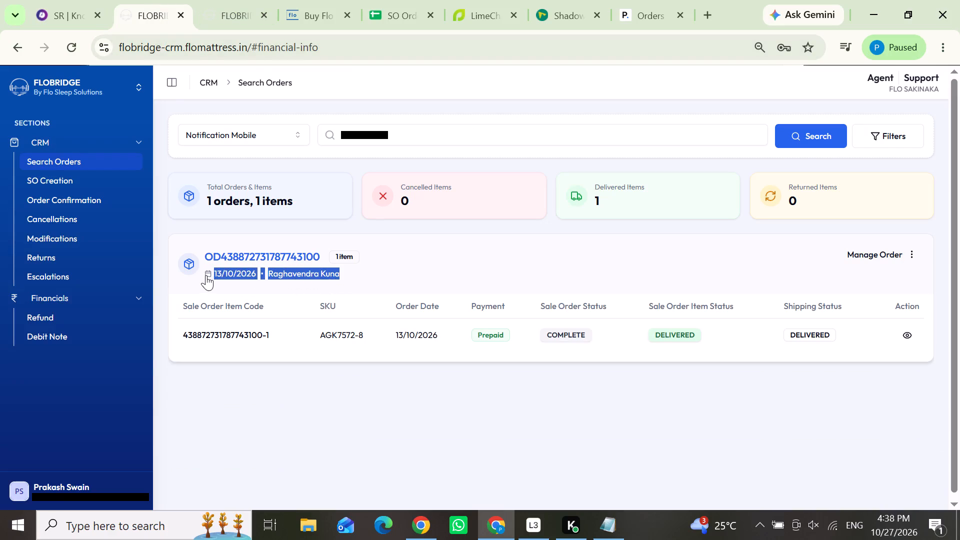
{"action": "left_click_drag", "start_coordinate": [206, 275], "coordinate": [200, 252]}
{"action": "left_click", "coordinate": [421, 274]}
{"action": "scroll", "coordinate": [419, 268], "scroll_direction": "down", "scroll_amount": 3}
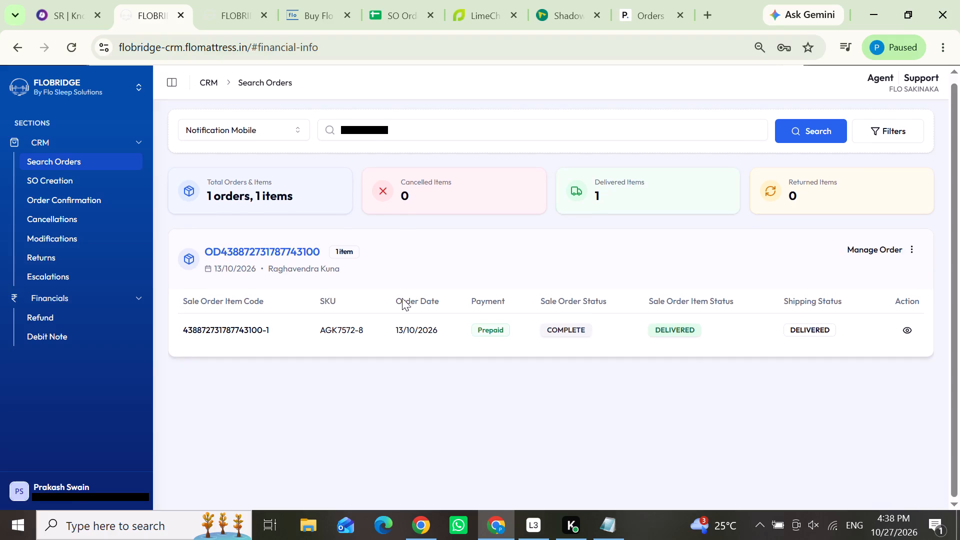
{"action": "left_click_drag", "start_coordinate": [370, 325], "coordinate": [310, 321]}
{"action": "left_click", "coordinate": [280, 340]}
{"action": "left_click_drag", "start_coordinate": [374, 334], "coordinate": [323, 333]}
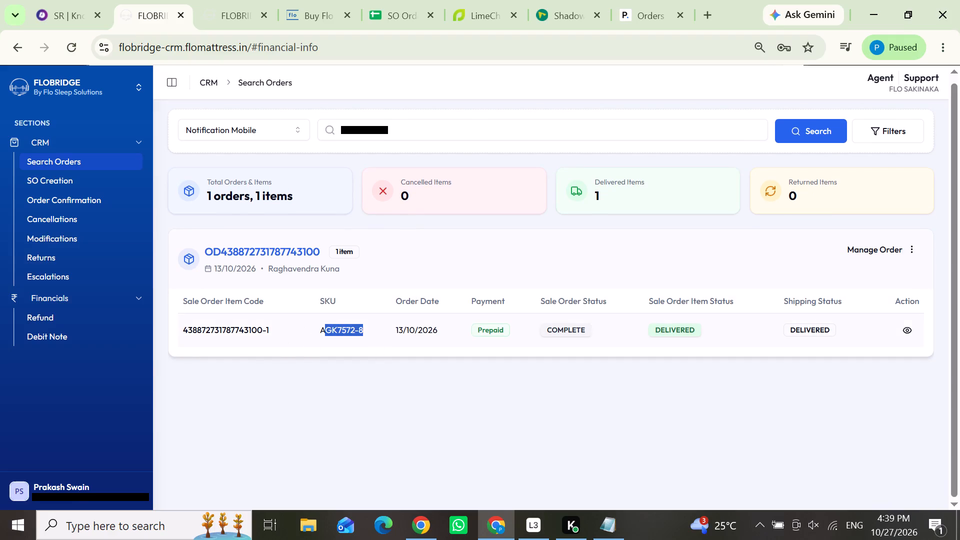
{"action": "left_click_drag", "start_coordinate": [323, 333], "coordinate": [322, 333]}
{"action": "left_click", "coordinate": [330, 340]}
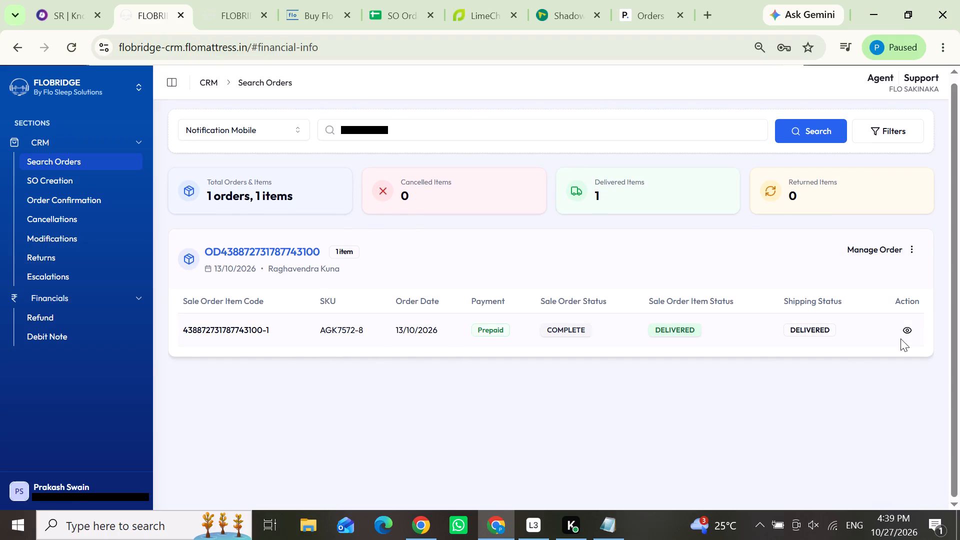
Open the order item's details, examine its shipping and financial information including the price paid, and close the details.
{"action": "left_click", "coordinate": [903, 331]}
{"action": "left_click", "coordinate": [221, 405]}
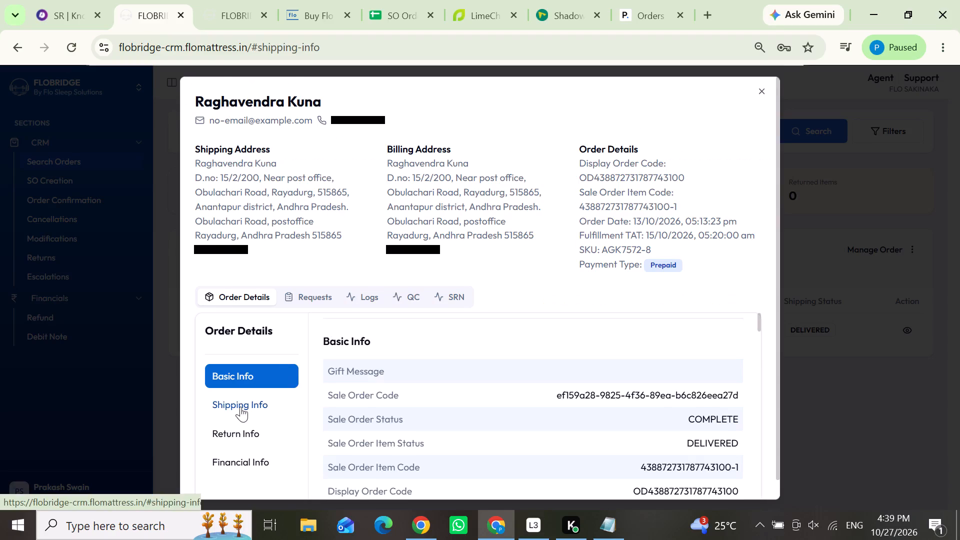
{"action": "scroll", "coordinate": [499, 385], "scroll_direction": "down", "scroll_amount": 3}
{"action": "scroll", "coordinate": [612, 392], "scroll_direction": "down", "scroll_amount": 1}
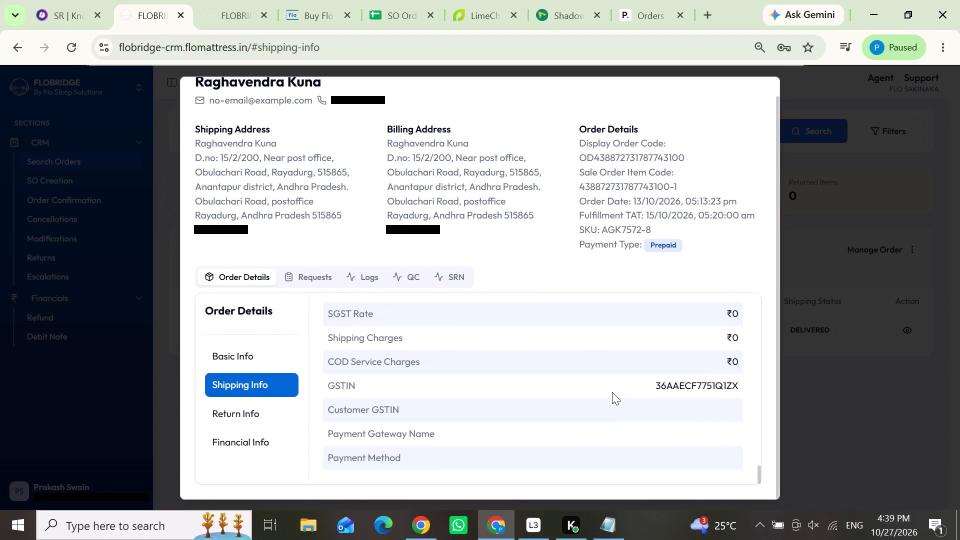
{"action": "scroll", "coordinate": [610, 389], "scroll_direction": "up", "scroll_amount": 1}
{"action": "scroll", "coordinate": [610, 389], "scroll_direction": "down", "scroll_amount": 3}
{"action": "scroll", "coordinate": [610, 388], "scroll_direction": "up", "scroll_amount": 2}
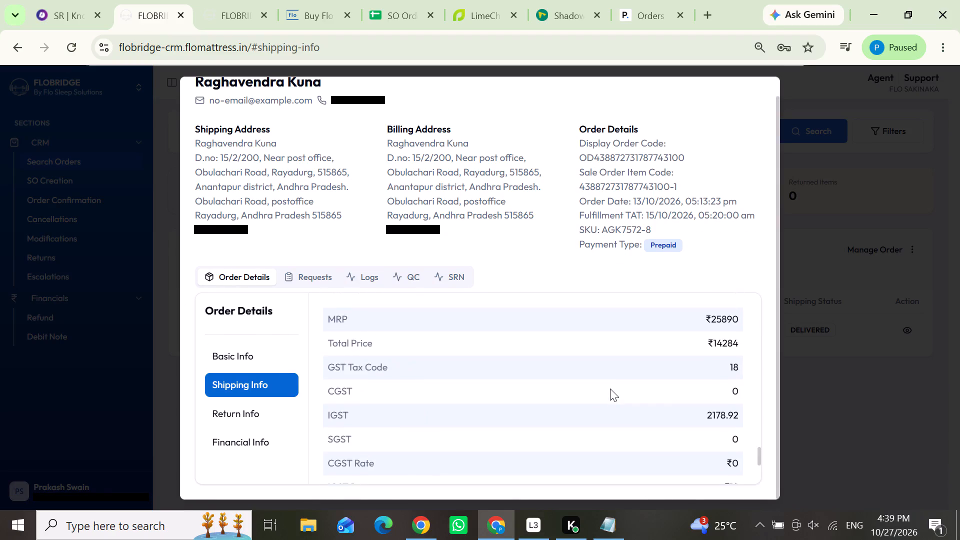
{"action": "scroll", "coordinate": [610, 388], "scroll_direction": "up", "scroll_amount": 2}
{"action": "scroll", "coordinate": [607, 388], "scroll_direction": "down", "scroll_amount": 3}
{"action": "scroll", "coordinate": [606, 388], "scroll_direction": "up", "scroll_amount": 1}
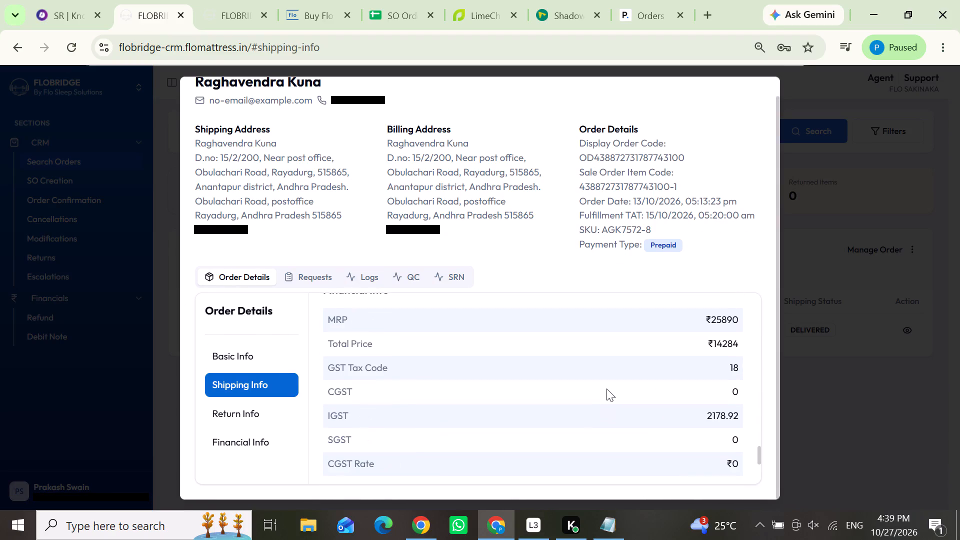
{"action": "left_click", "coordinate": [867, 382]}
Track the order through Manage Order and read its shipment history on the Ekart tracking page.
{"action": "left_click", "coordinate": [903, 251]}
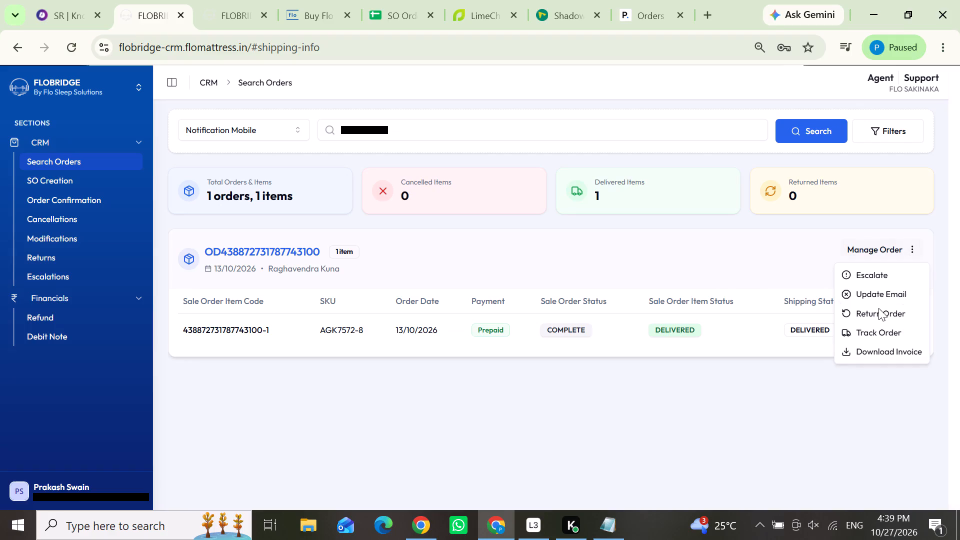
{"action": "left_click", "coordinate": [846, 334]}
{"action": "left_click", "coordinate": [562, 277]}
{"action": "left_click", "coordinate": [496, 308]}
{"action": "left_click", "coordinate": [468, 322]}
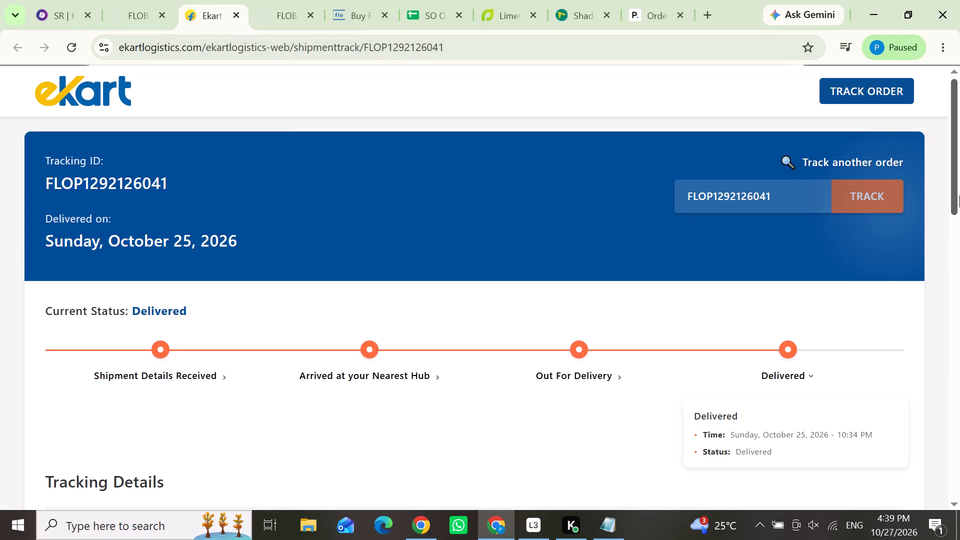
{"action": "left_click_drag", "start_coordinate": [959, 175], "coordinate": [959, 412]}
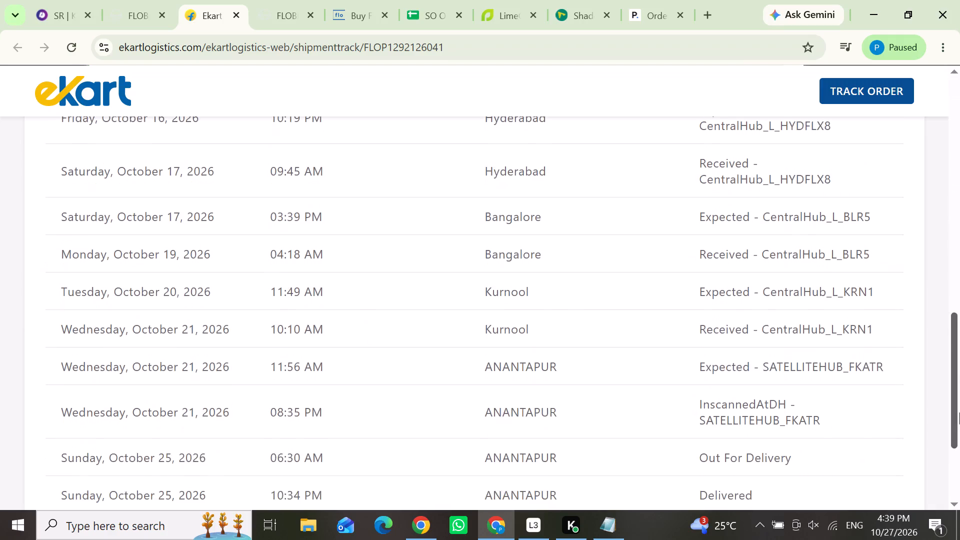
{"action": "left_click_drag", "start_coordinate": [959, 412], "coordinate": [957, 431]}
{"action": "left_click_drag", "start_coordinate": [559, 420], "coordinate": [555, 419]}
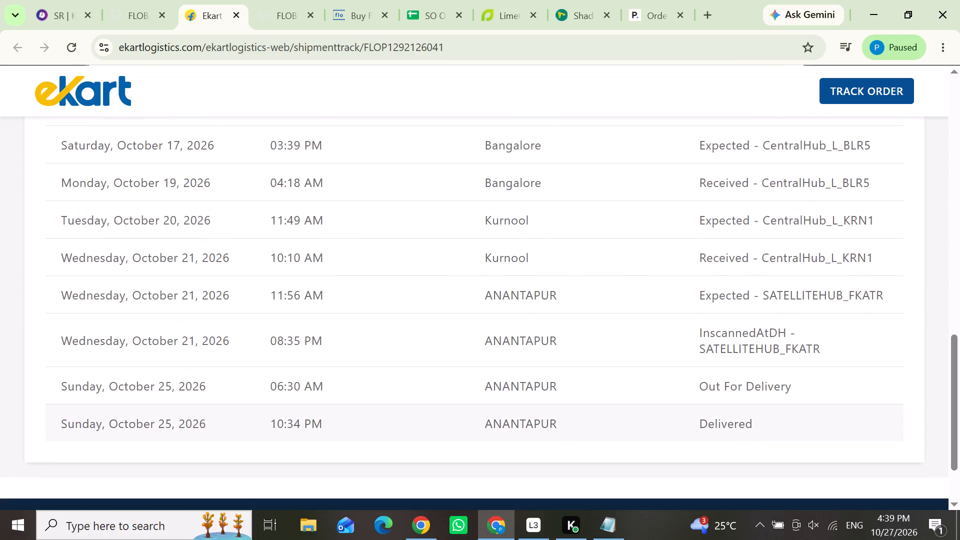
{"action": "left_click_drag", "start_coordinate": [555, 419], "coordinate": [455, 329]}
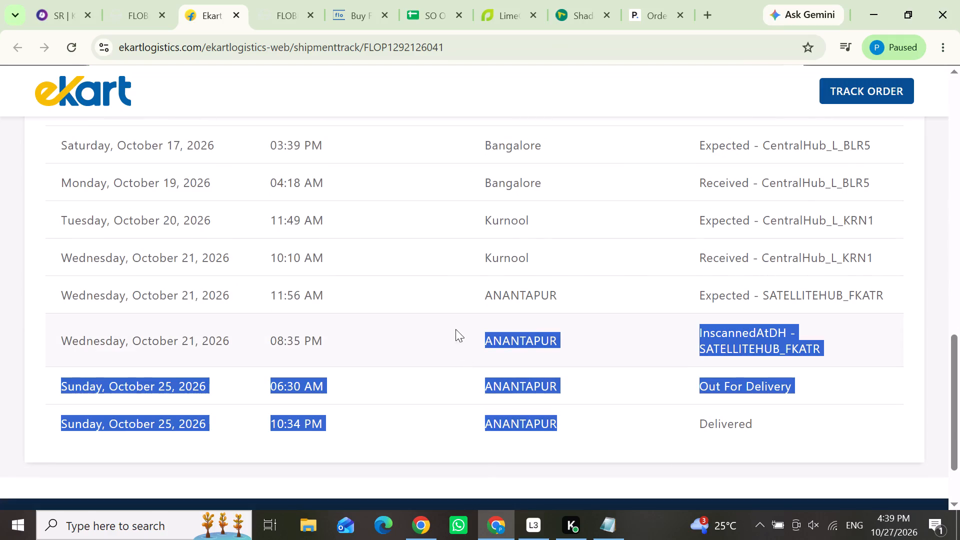
{"action": "left_click_drag", "start_coordinate": [455, 329], "coordinate": [439, 132]}
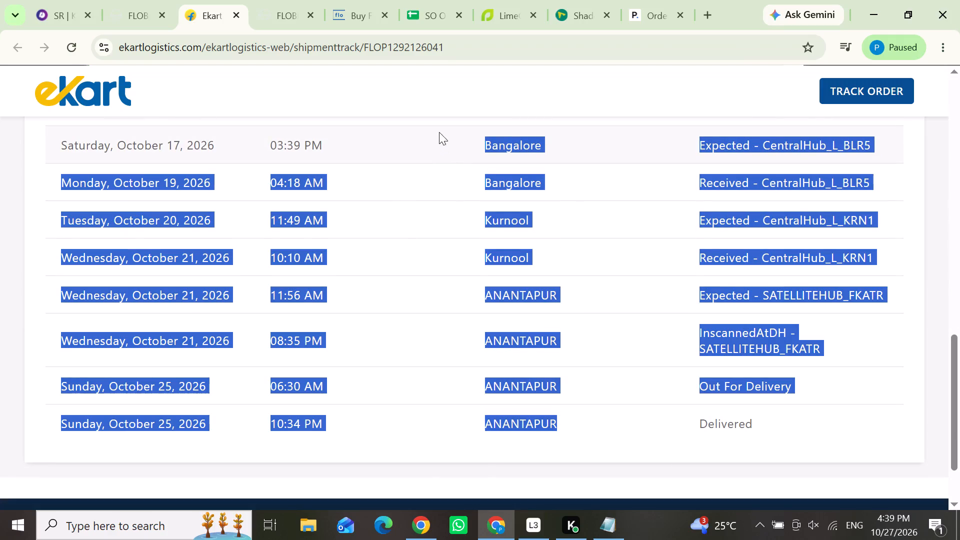
{"action": "left_click_drag", "start_coordinate": [439, 132], "coordinate": [438, 129]}
Recheck the order number in Flobridge, close the Ekart tracking page, check the ongoing Knowlarity call, and return to the Flobridge order.
{"action": "left_click", "coordinate": [107, 0]}
{"action": "left_click", "coordinate": [276, 270]}
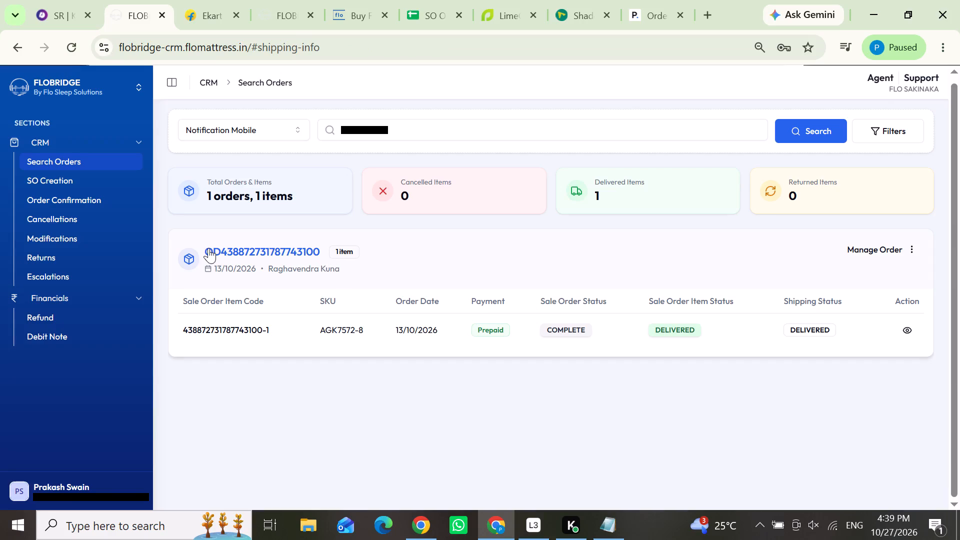
{"action": "double_click", "coordinate": [208, 248]}
{"action": "double_click", "coordinate": [339, 250]}
{"action": "double_click", "coordinate": [307, 252]}
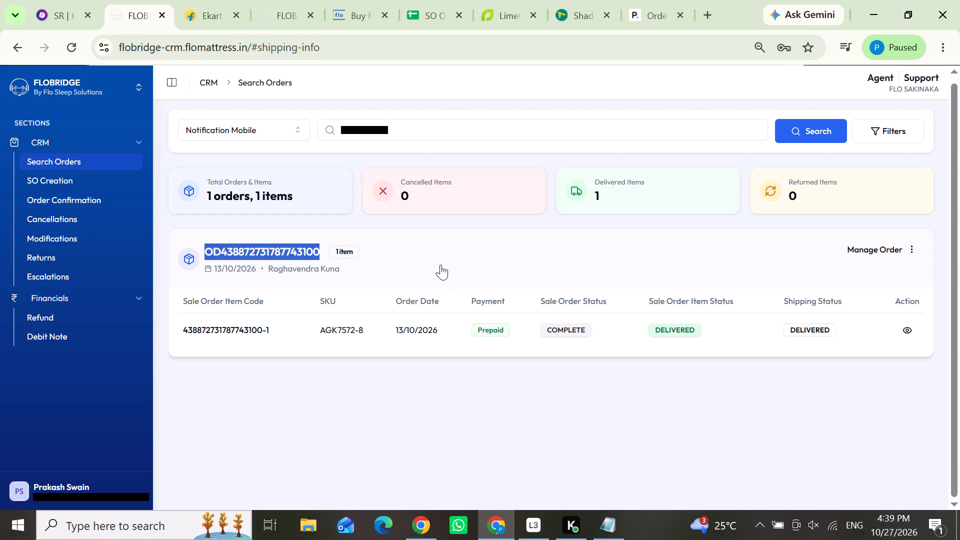
{"action": "left_click", "coordinate": [234, 13]}
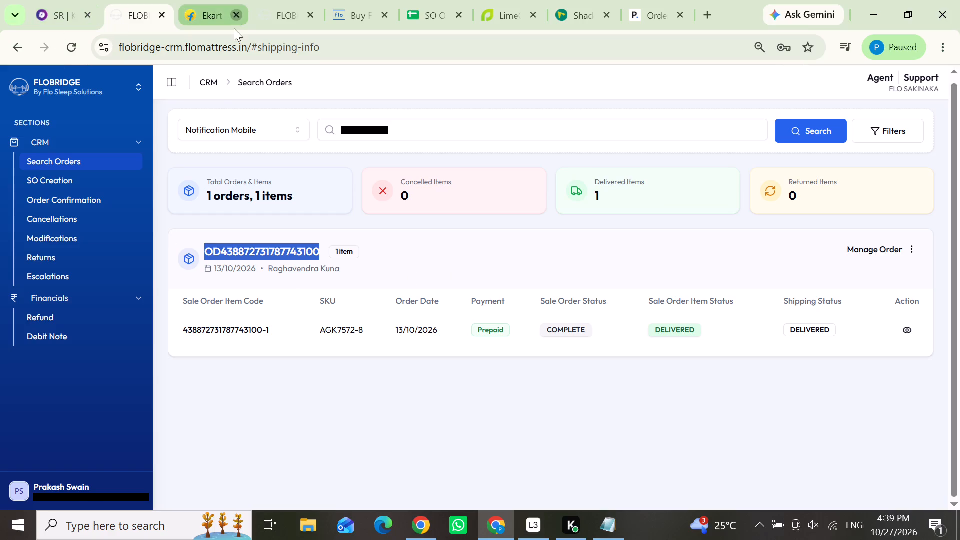
{"action": "left_click", "coordinate": [72, 10]}
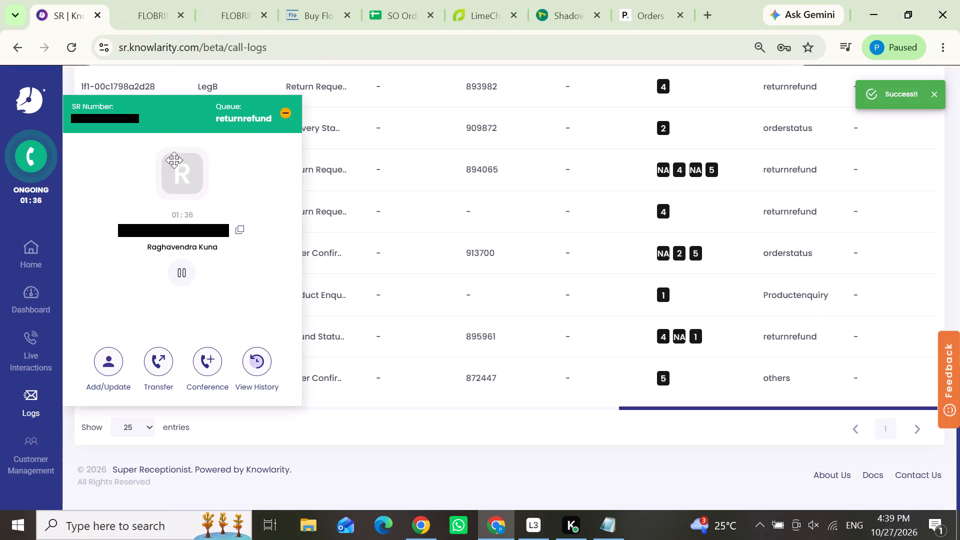
{"action": "left_click", "coordinate": [154, 20]}
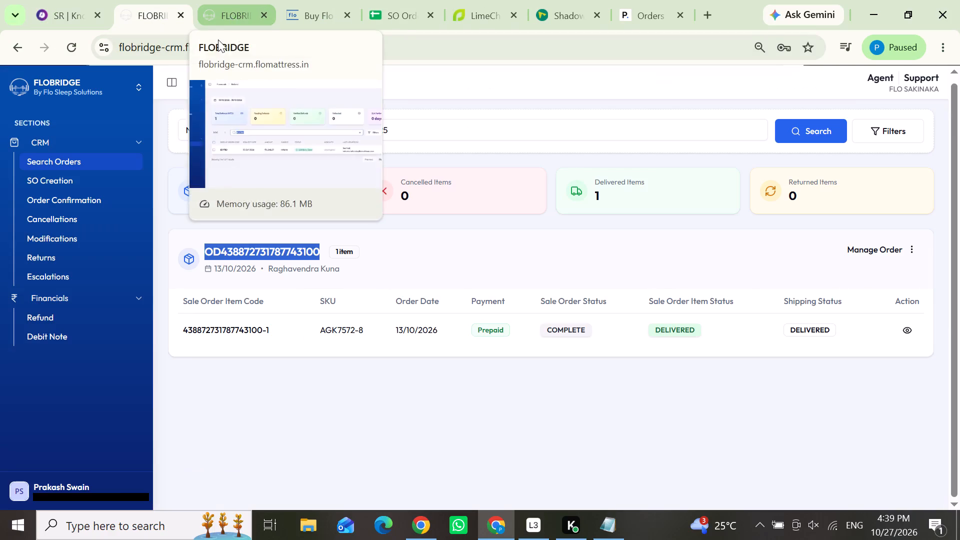
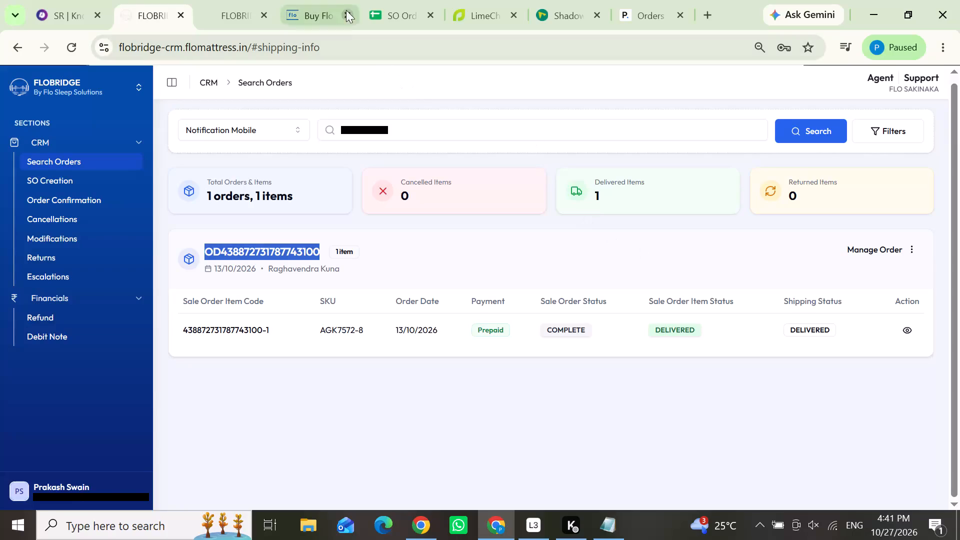
Copy the ongoing caller's number from Knowlarity and search Flobridge orders by Notification Mobile, with the number's prefix removed.
{"action": "left_click", "coordinate": [40, 0]}
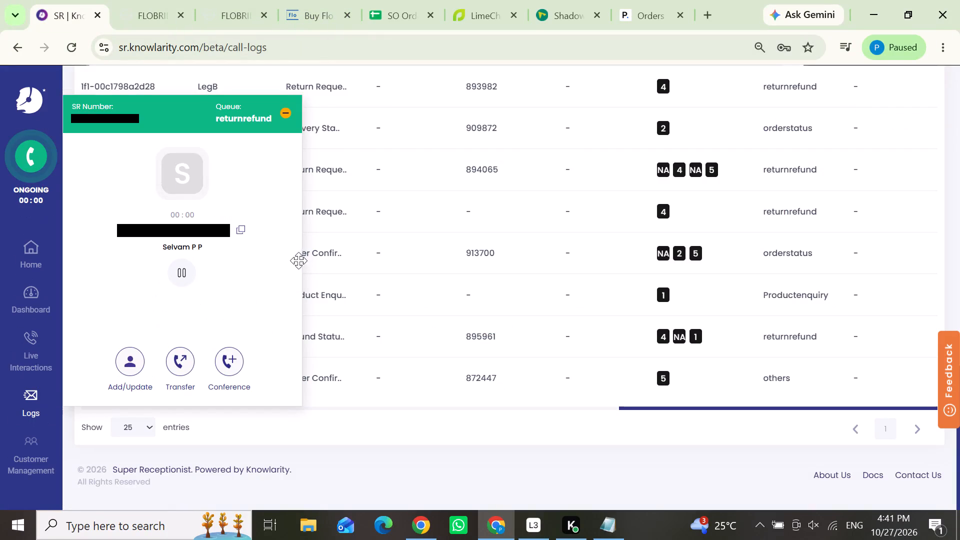
{"action": "left_click", "coordinate": [240, 228]}
{"action": "left_click", "coordinate": [131, 0]}
{"action": "left_click_drag", "start_coordinate": [413, 124], "coordinate": [319, 124]}
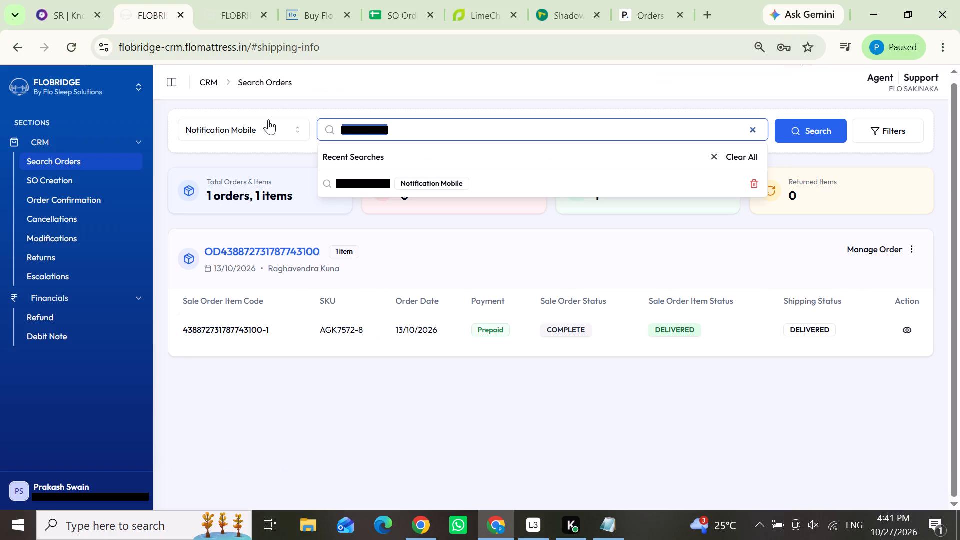
{"action": "key", "text": "ctrl+v"}
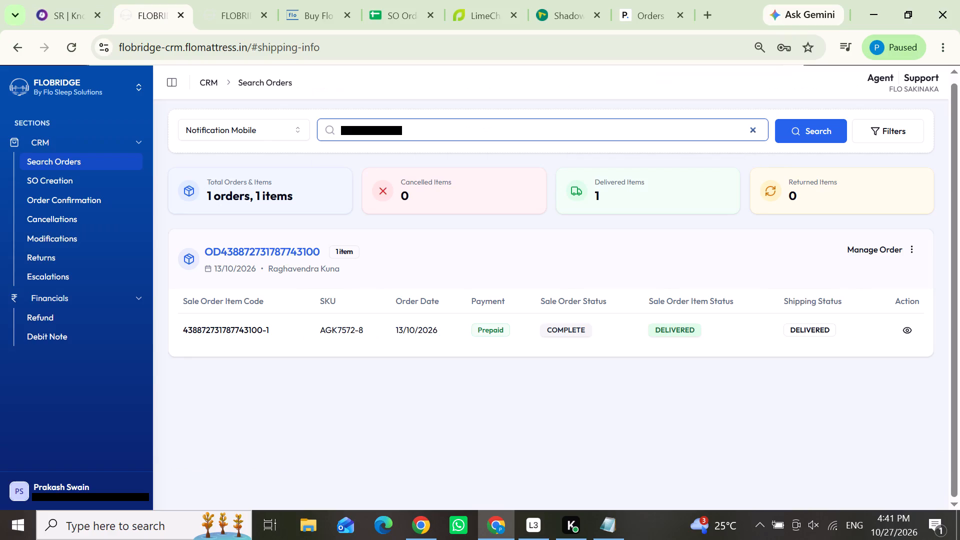
{"action": "left_click_drag", "start_coordinate": [356, 129], "coordinate": [334, 129]}
{"action": "key", "text": "BackSpace"}
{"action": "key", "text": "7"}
{"action": "left_click", "coordinate": [807, 123]}
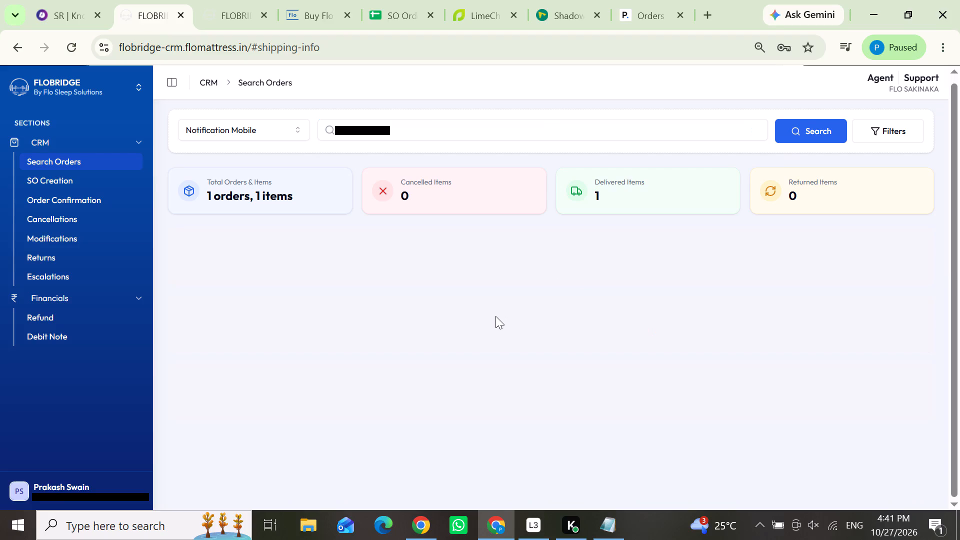
{"action": "left_click", "coordinate": [437, 388]}
{"action": "scroll", "coordinate": [435, 390], "scroll_direction": "down", "scroll_amount": 4}
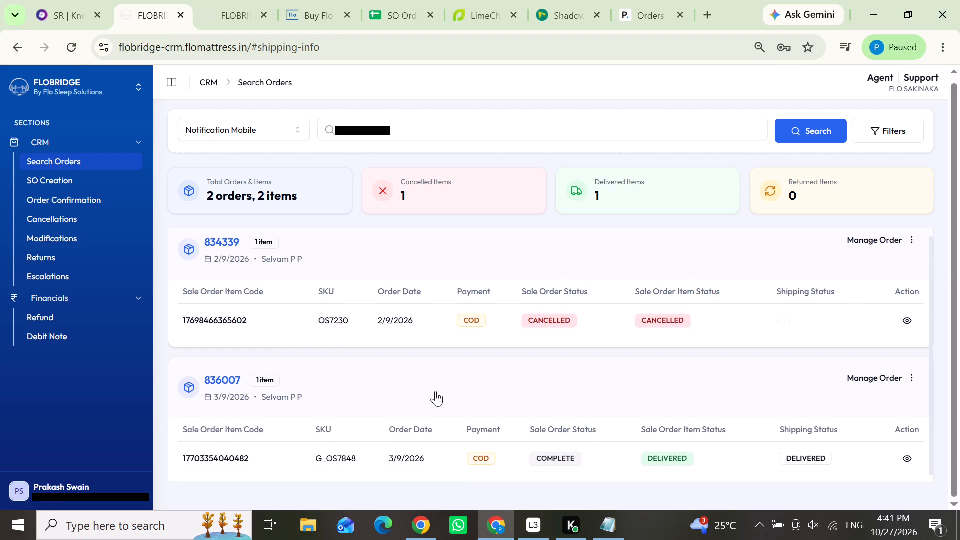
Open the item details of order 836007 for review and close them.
{"action": "left_click", "coordinate": [908, 453]}
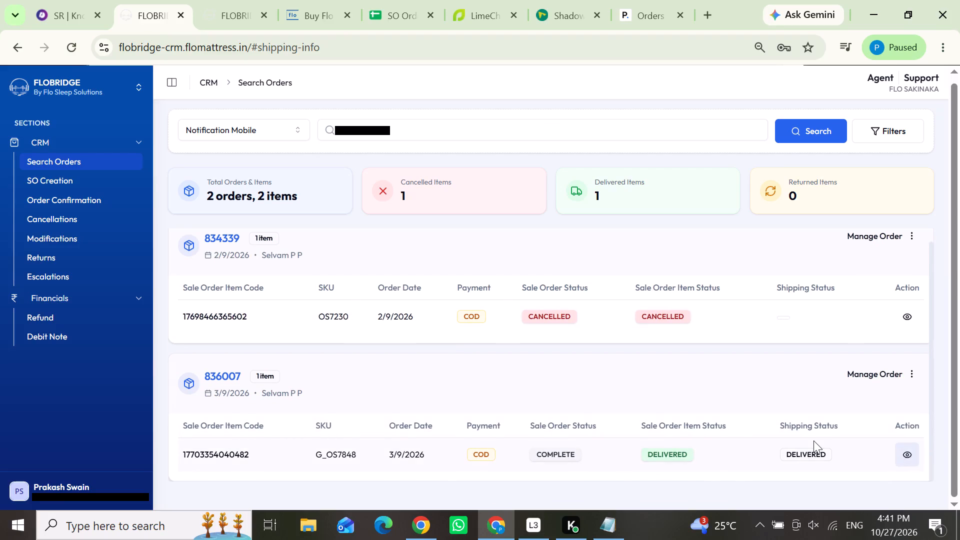
{"action": "left_click", "coordinate": [372, 278]}
{"action": "left_click", "coordinate": [308, 492]}
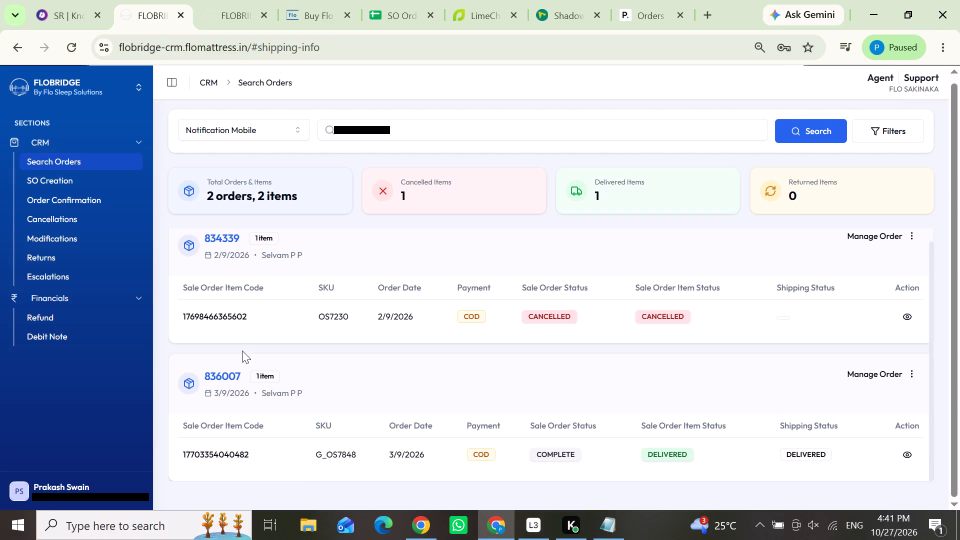
{"action": "left_click_drag", "start_coordinate": [240, 371], "coordinate": [198, 377]}
{"action": "key", "text": "ctrl+c"}
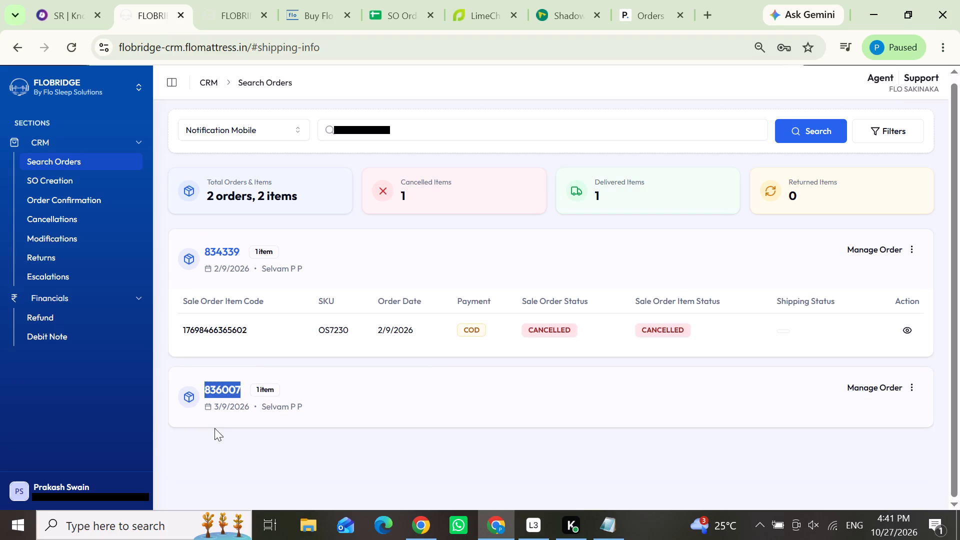
{"action": "left_click", "coordinate": [68, 252]}
{"action": "left_click", "coordinate": [368, 267]}
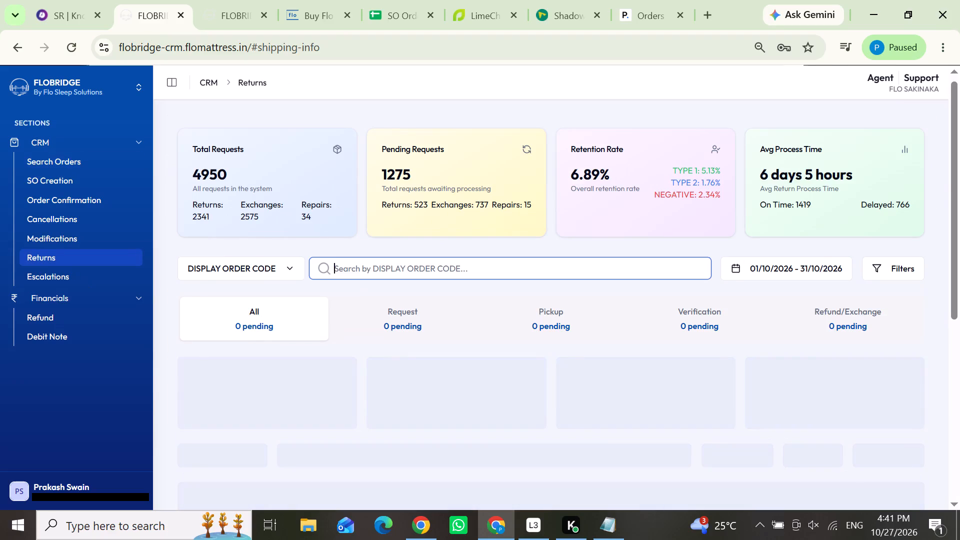
{"action": "key", "text": "ctrl+v"}
{"action": "key", "text": "Return"}
{"action": "key", "text": "Return"}
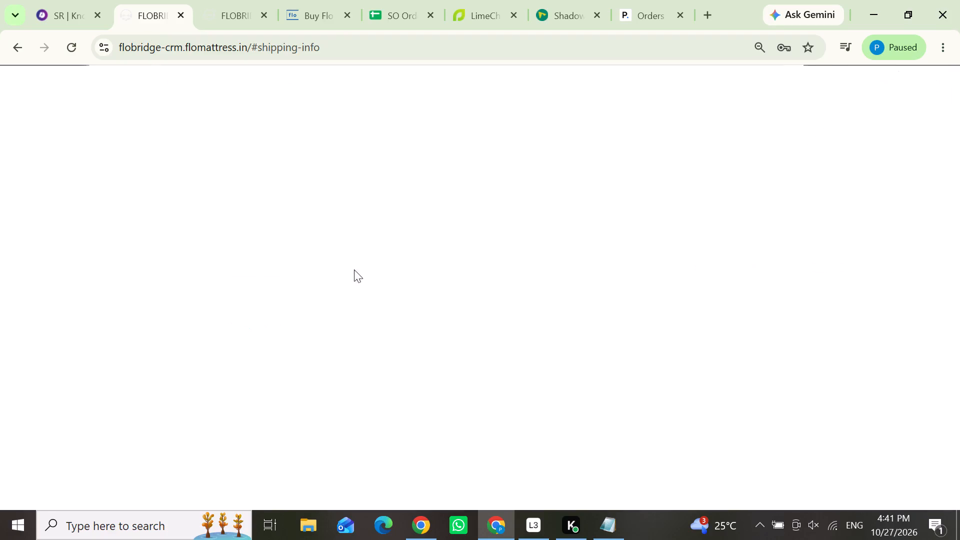
{"action": "left_click", "coordinate": [77, 0]}
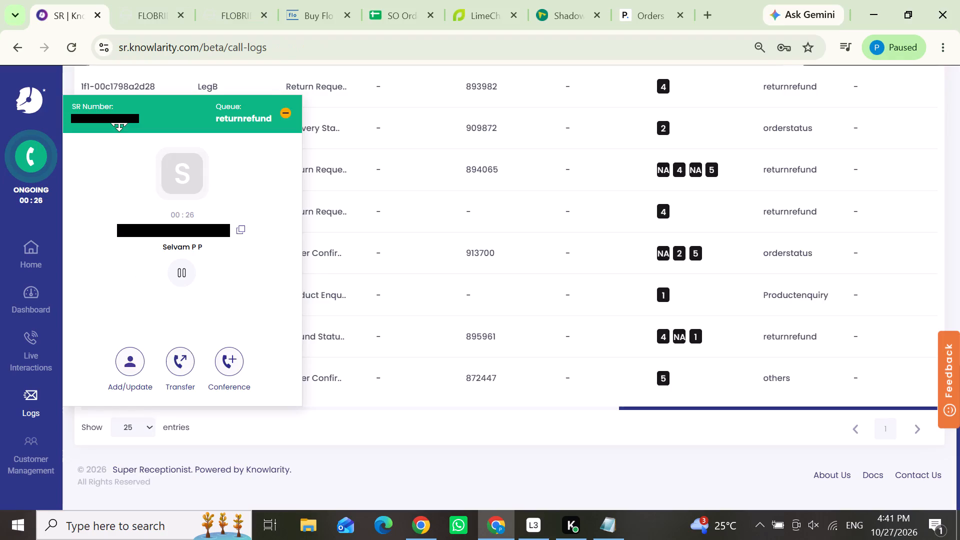
{"action": "left_click", "coordinate": [120, 369]}
{"action": "scroll", "coordinate": [169, 318], "scroll_direction": "down", "scroll_amount": 1}
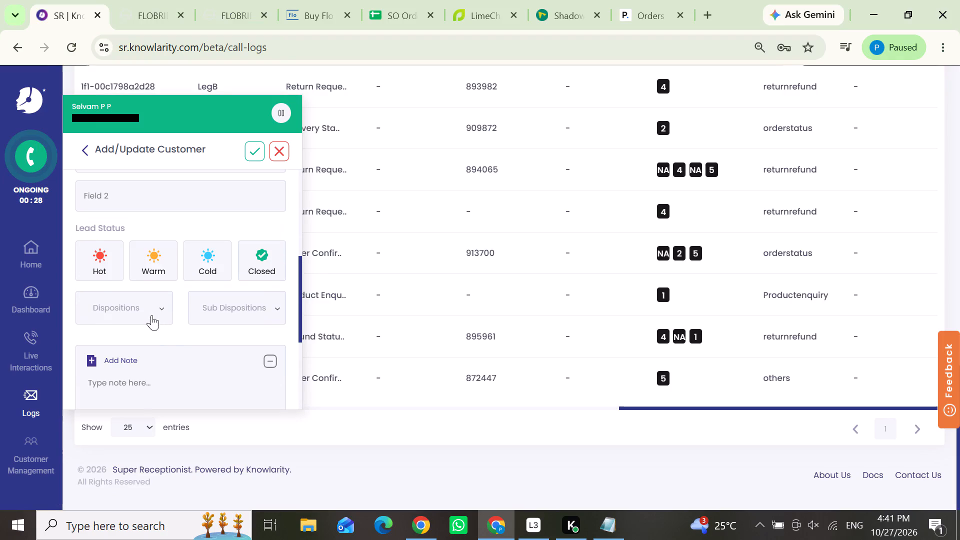
{"action": "left_click", "coordinate": [151, 315]}
{"action": "left_click", "coordinate": [138, 335]}
{"action": "left_click", "coordinate": [127, 386]}
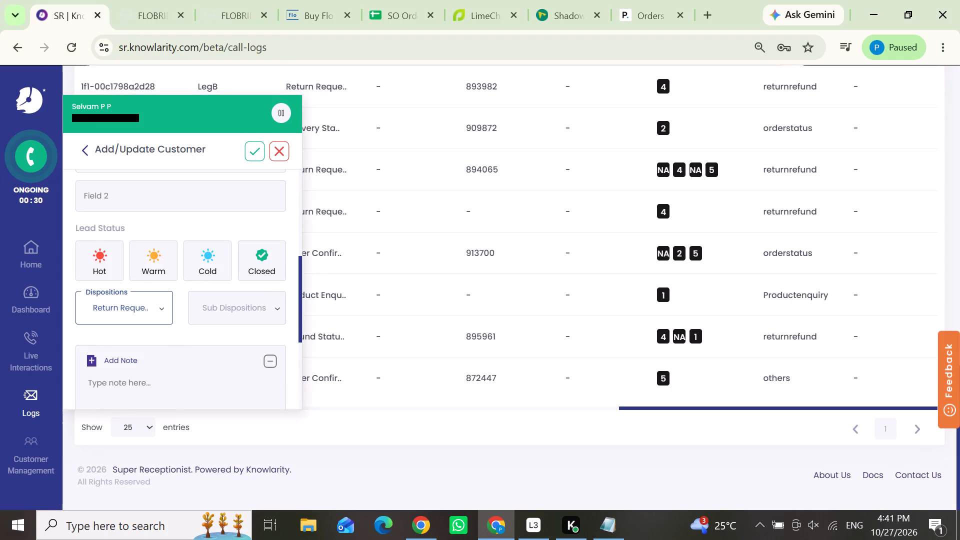
{"action": "key", "text": "ctrl+v"}
{"action": "left_click", "coordinate": [251, 155]}
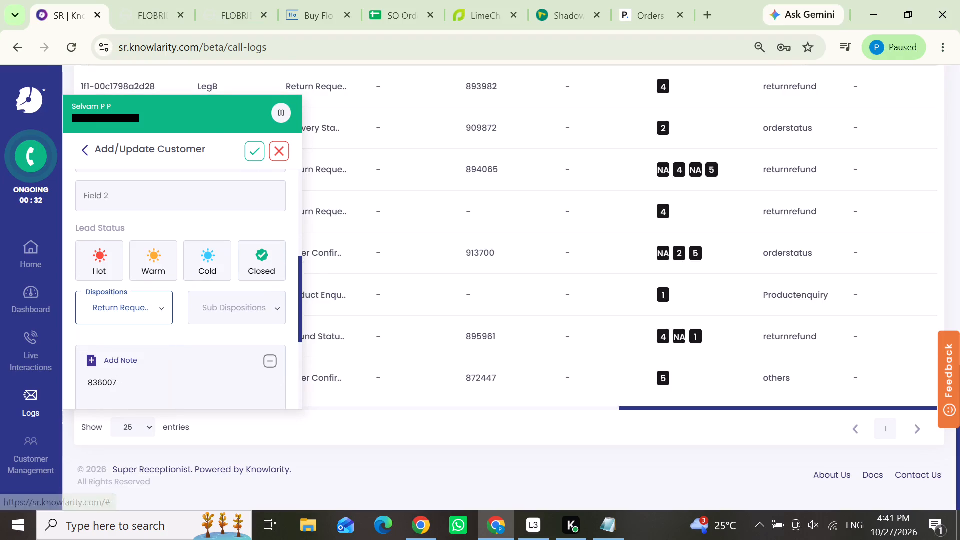
Return to Flobridge and reload the blank page.
{"action": "left_click", "coordinate": [133, 0]}
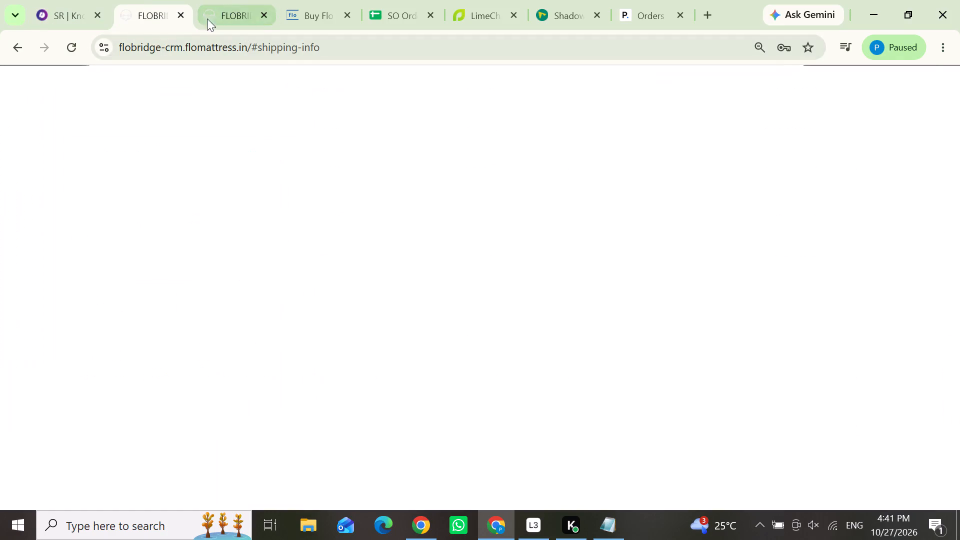
{"action": "left_click", "coordinate": [63, 51]}
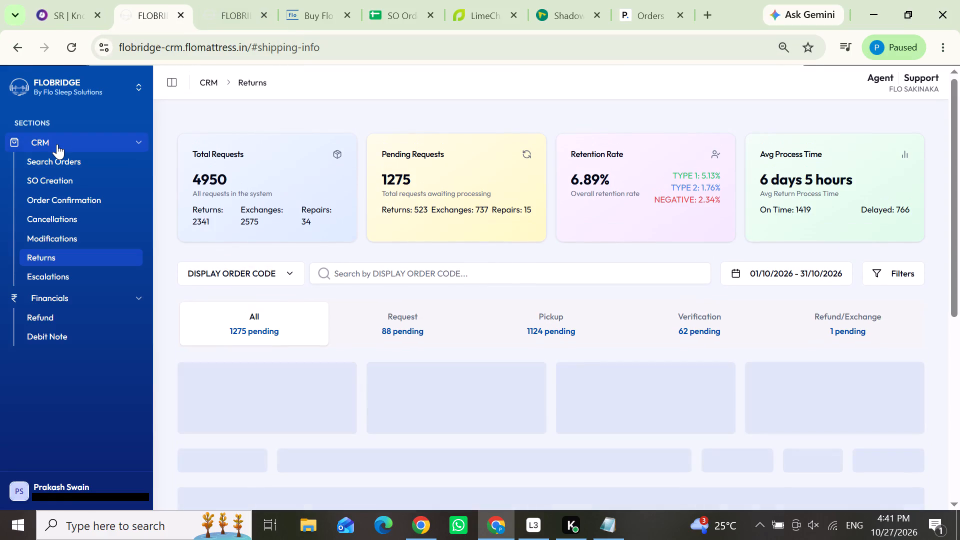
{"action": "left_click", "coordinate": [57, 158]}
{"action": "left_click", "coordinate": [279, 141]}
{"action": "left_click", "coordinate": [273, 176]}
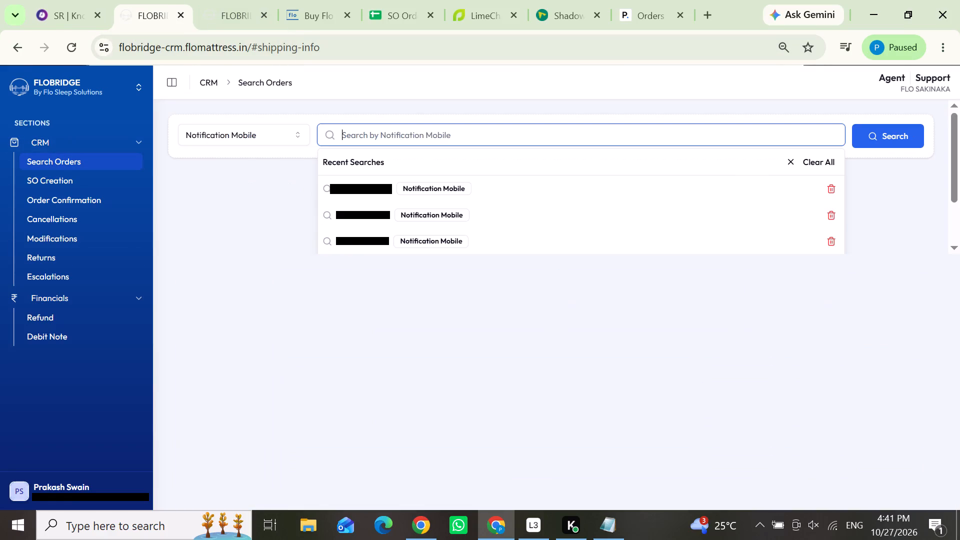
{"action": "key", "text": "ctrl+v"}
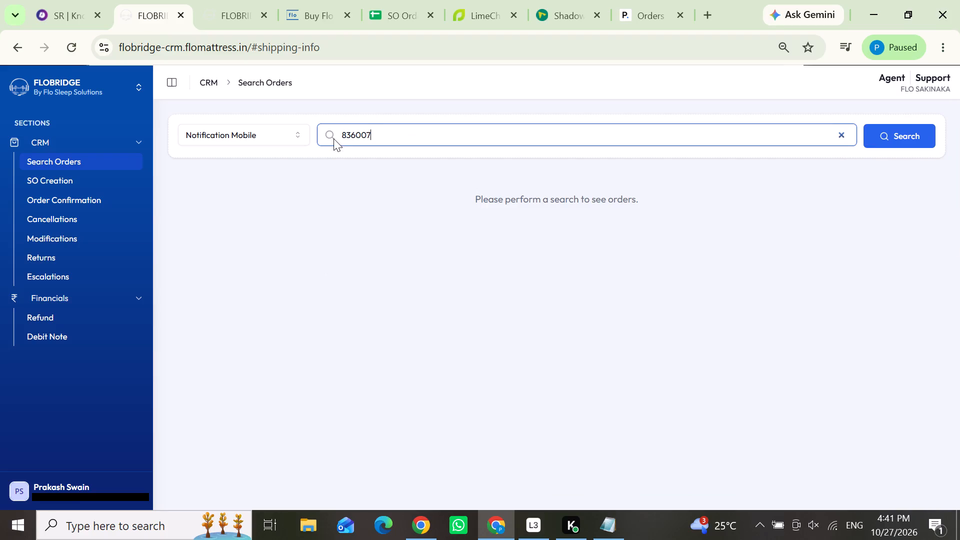
{"action": "left_click", "coordinate": [36, 262]}
{"action": "left_click", "coordinate": [349, 271]}
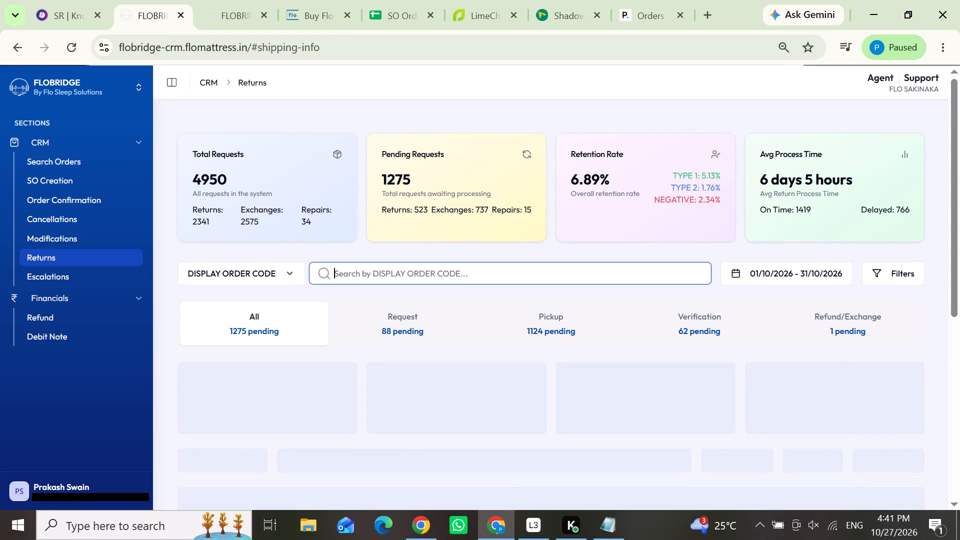
{"action": "key", "text": "ctrl+v"}
{"action": "key", "text": "Return"}
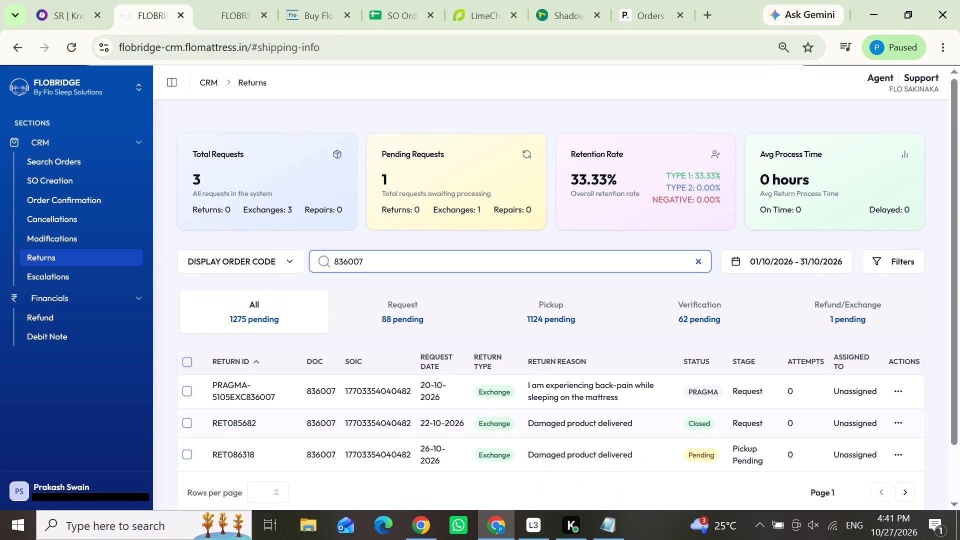
{"action": "scroll", "coordinate": [862, 407], "scroll_direction": "down", "scroll_amount": 2}
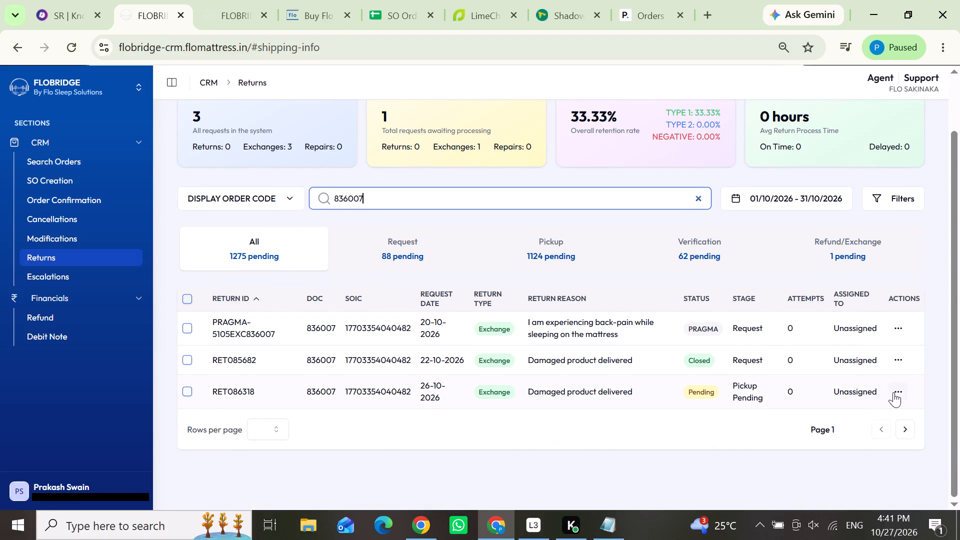
{"action": "left_click", "coordinate": [895, 391]}
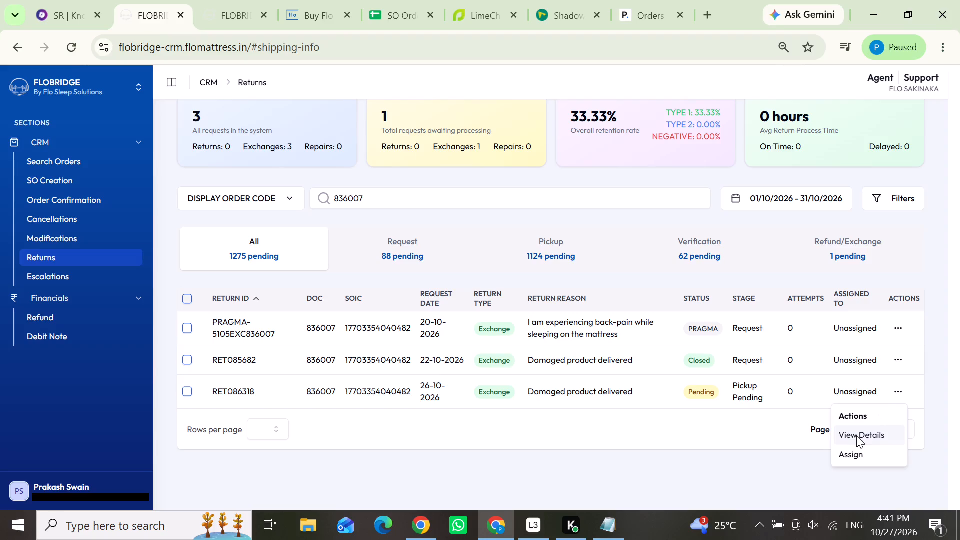
{"action": "left_click", "coordinate": [855, 435]}
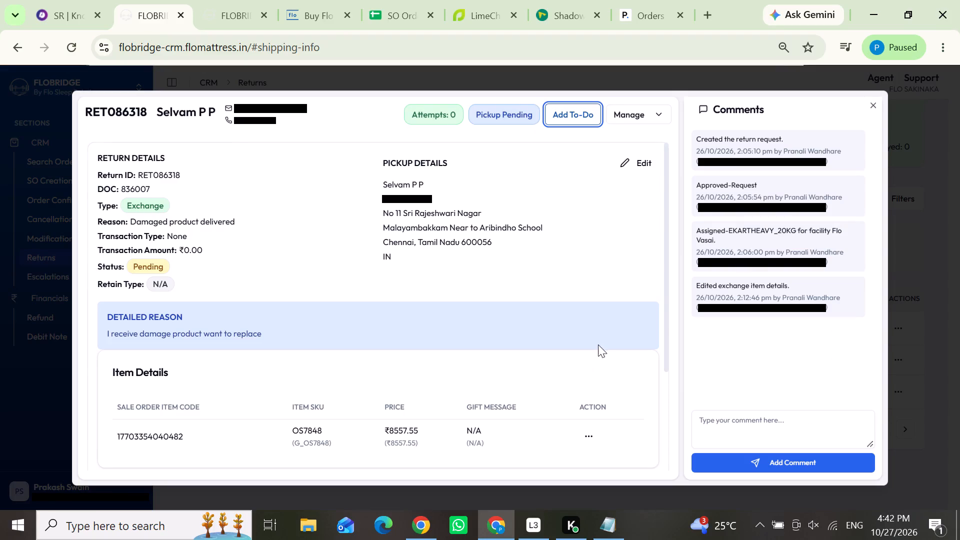
{"action": "scroll", "coordinate": [597, 343], "scroll_direction": "down", "scroll_amount": 2}
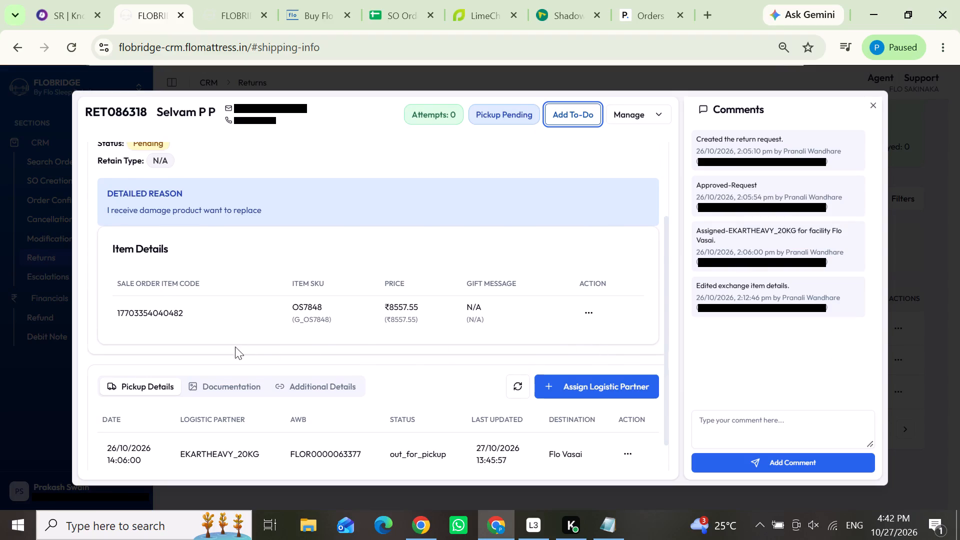
Copy the caller's number from Knowlarity, search LimeChat contacts by phone, and open the matching contact's WhatsApp ticket.
{"action": "left_click", "coordinate": [82, 0]}
{"action": "left_click", "coordinate": [236, 227]}
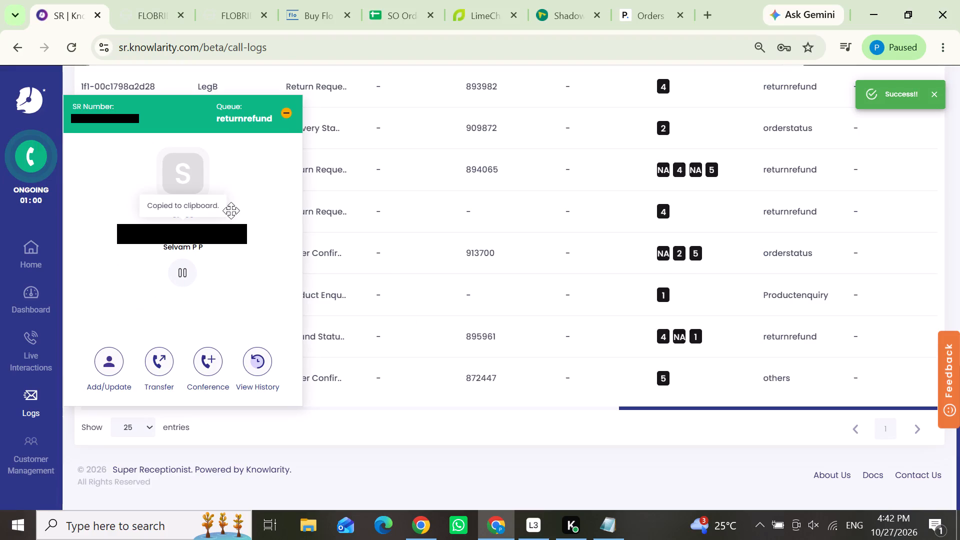
{"action": "left_click", "coordinate": [505, 0]}
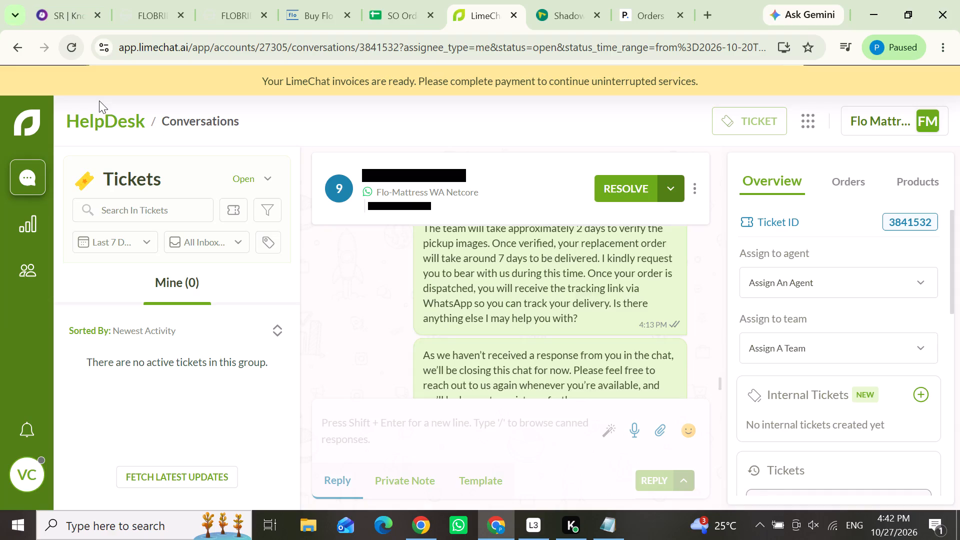
{"action": "left_click", "coordinate": [21, 270]}
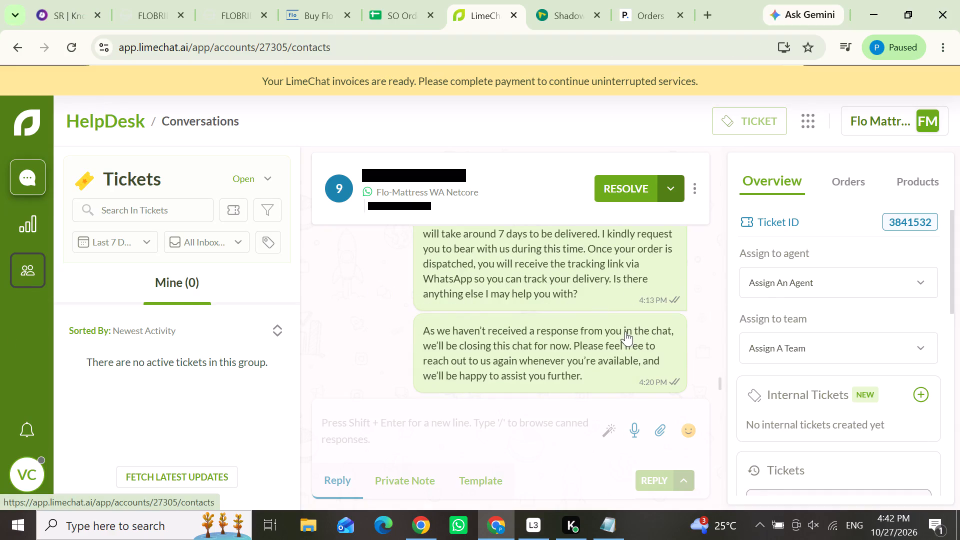
{"action": "scroll", "coordinate": [624, 330], "scroll_direction": "up", "scroll_amount": 1}
{"action": "scroll", "coordinate": [624, 330], "scroll_direction": "down", "scroll_amount": 1}
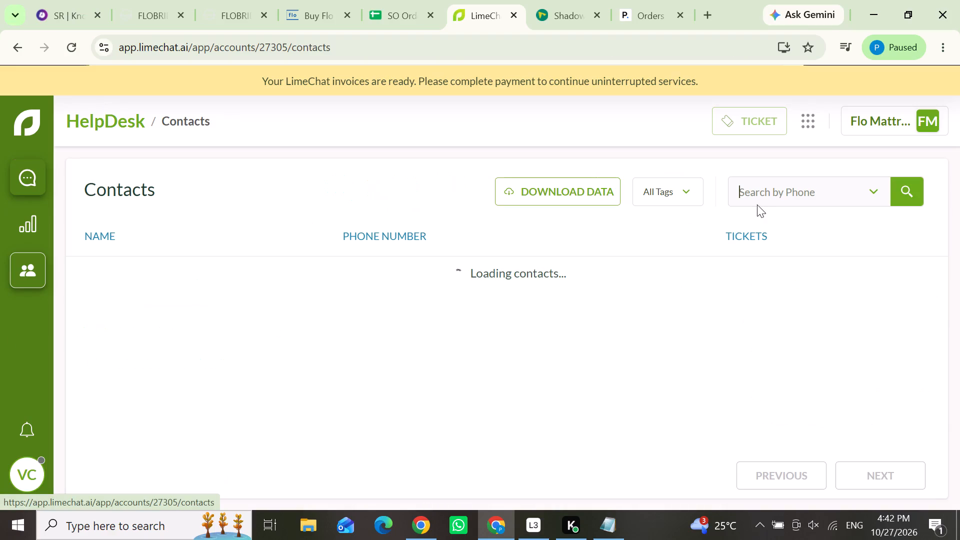
{"action": "key", "text": "ctrl+v"}
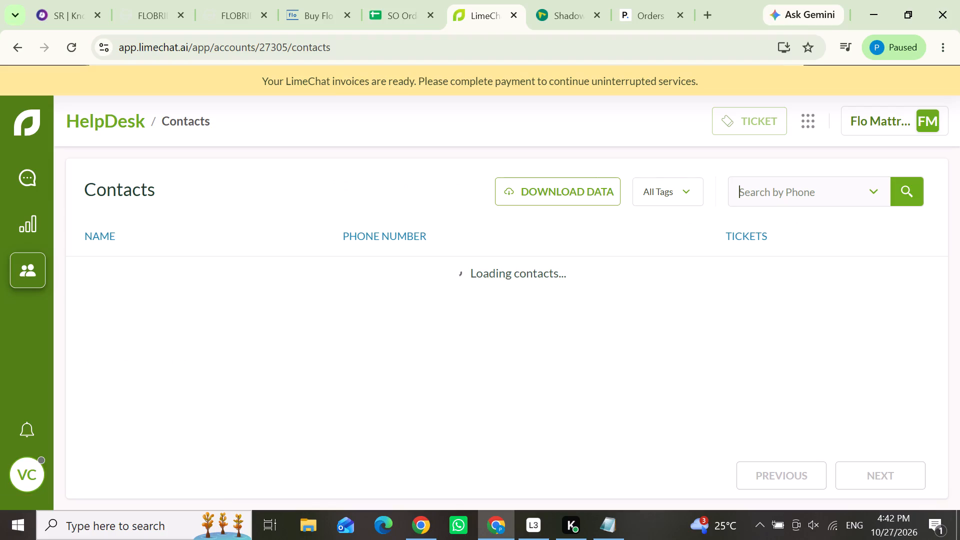
{"action": "left_click", "coordinate": [903, 193]}
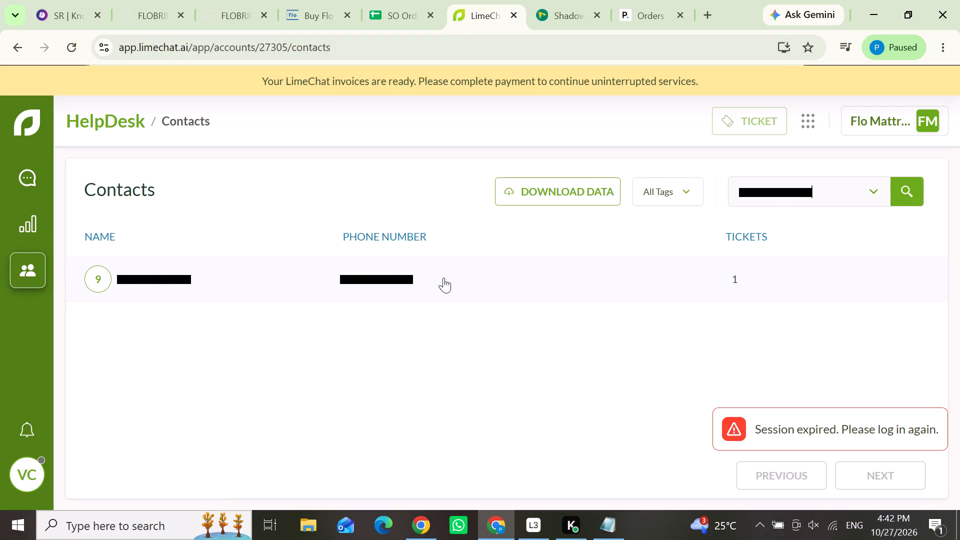
{"action": "left_click", "coordinate": [443, 277]}
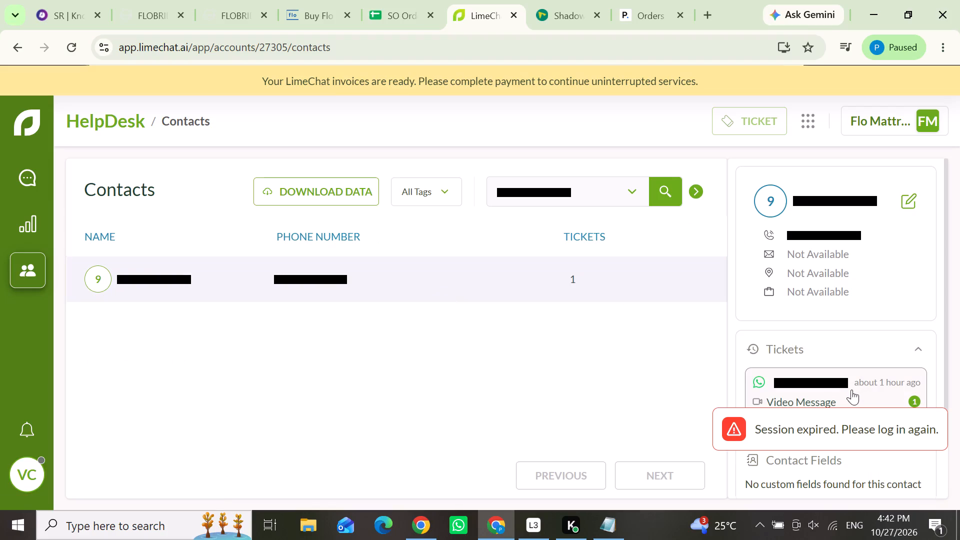
{"action": "left_click", "coordinate": [851, 389]}
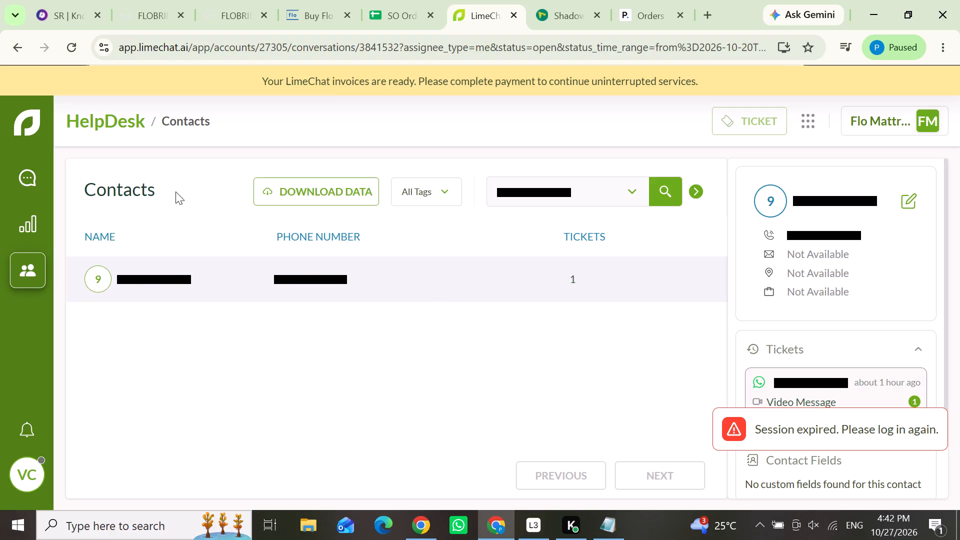
Check the ongoing Knowlarity call and the Flobridge return, then go back to LimeChat and reopen Contacts.
{"action": "left_click", "coordinate": [72, 0]}
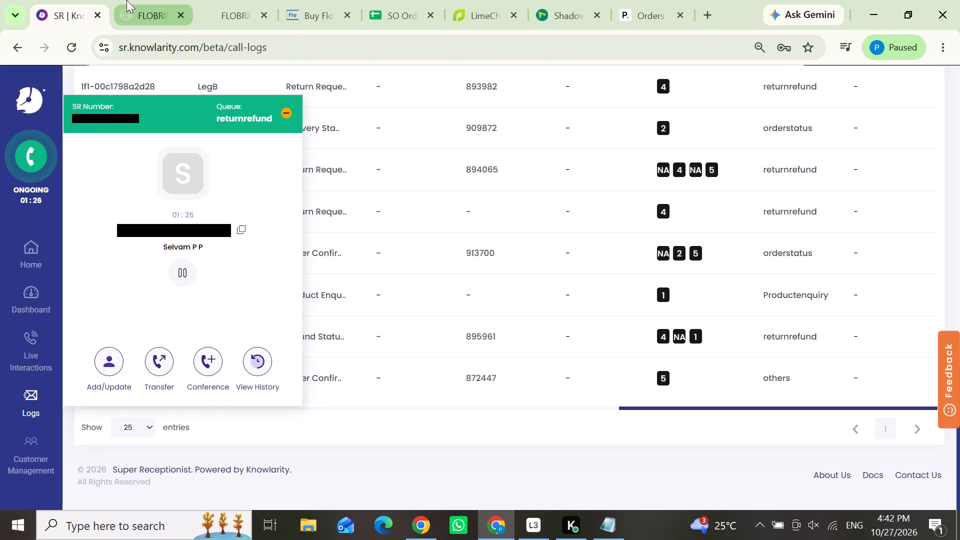
{"action": "left_click", "coordinate": [126, 0]}
{"action": "left_click", "coordinate": [480, 1]}
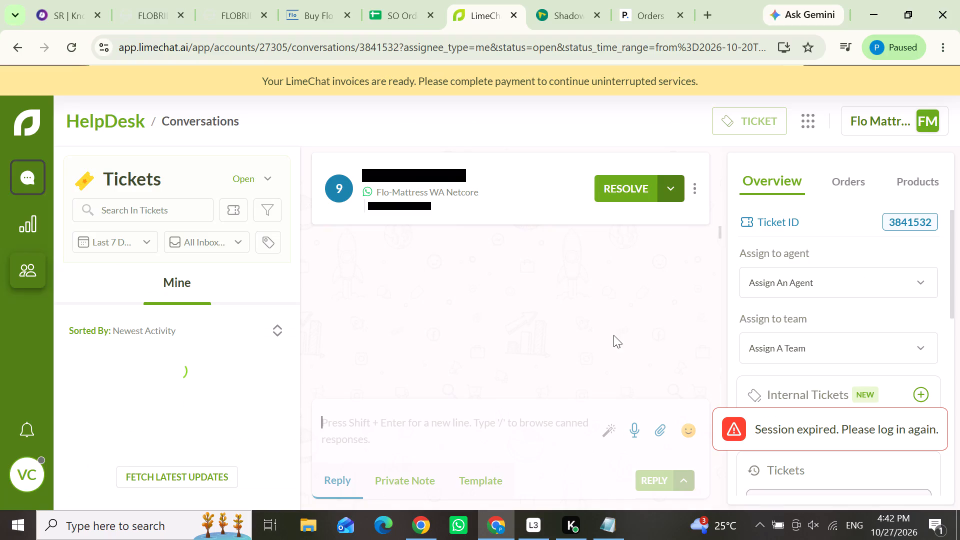
{"action": "left_click", "coordinate": [31, 263]}
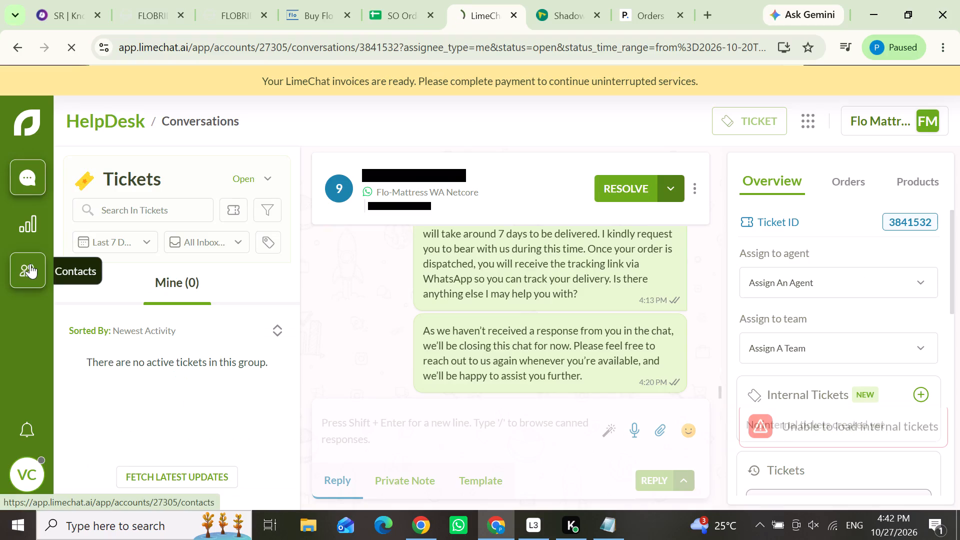